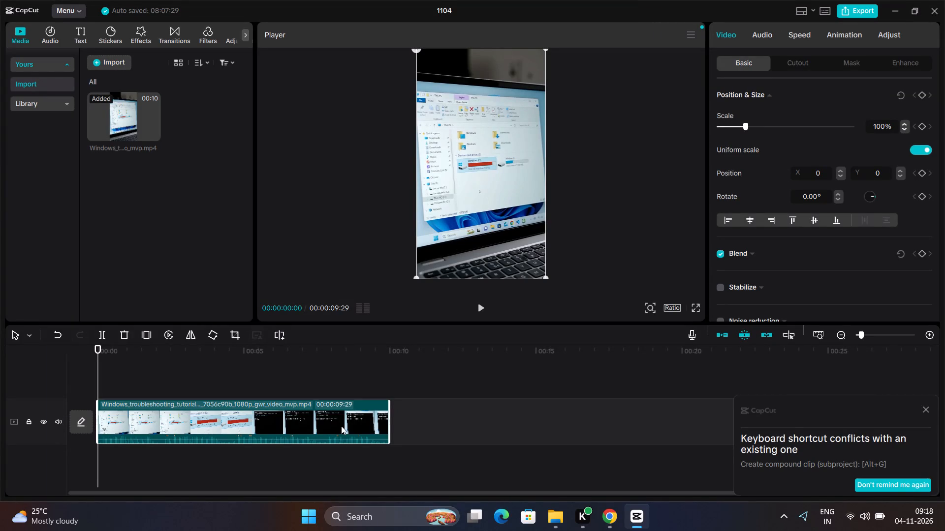
Import the Windows_tutorial_video_creation_680c48b0 MVP video from File Explorer's Downloads folder and place it directly after the first clip on the main track.
click(555, 525)
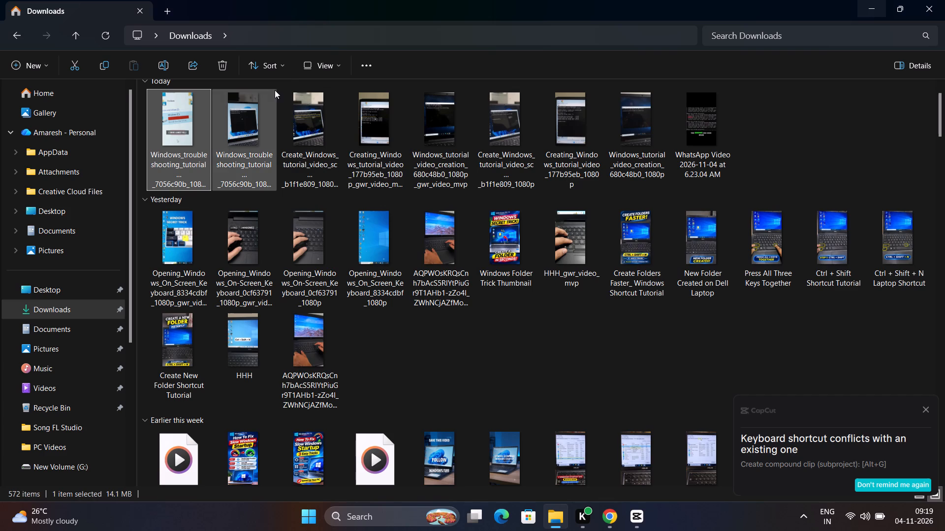
drag(436, 130, 474, 283)
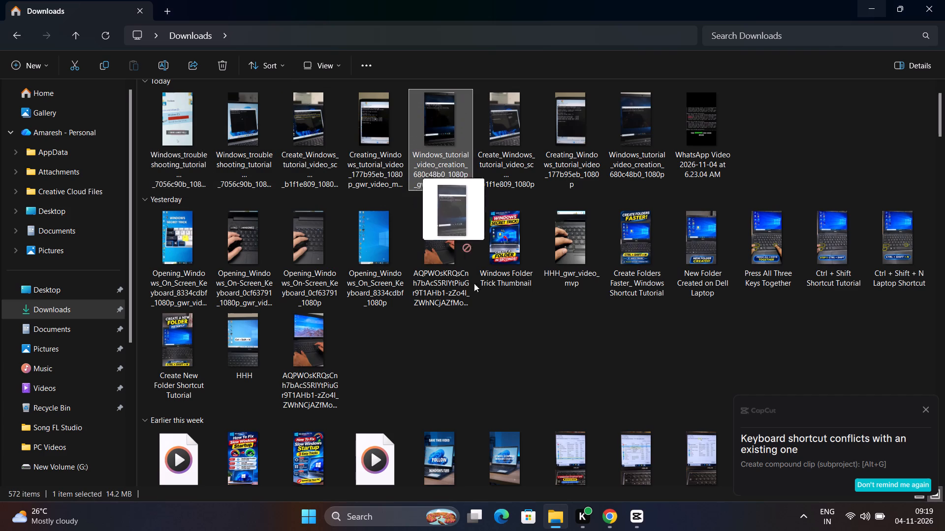
drag(474, 283, 600, 493)
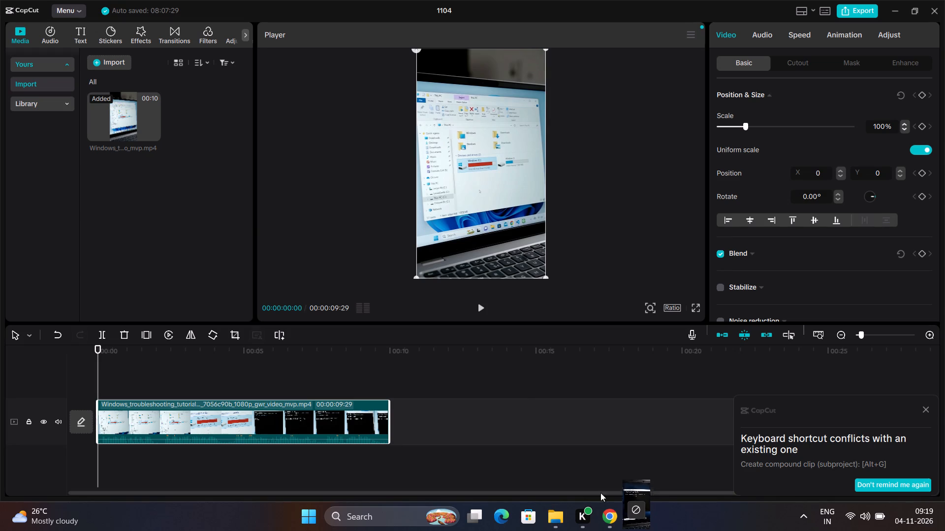
drag(600, 493, 454, 429)
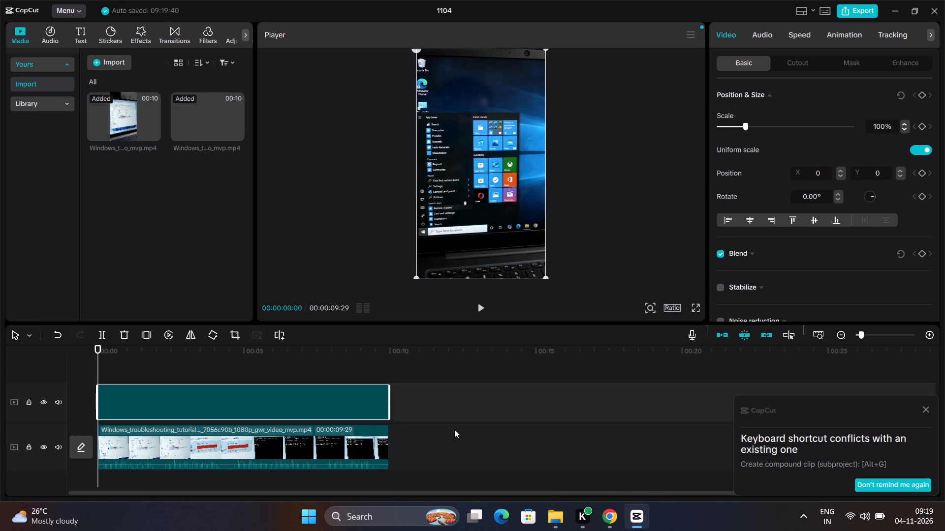
drag(278, 398, 610, 435)
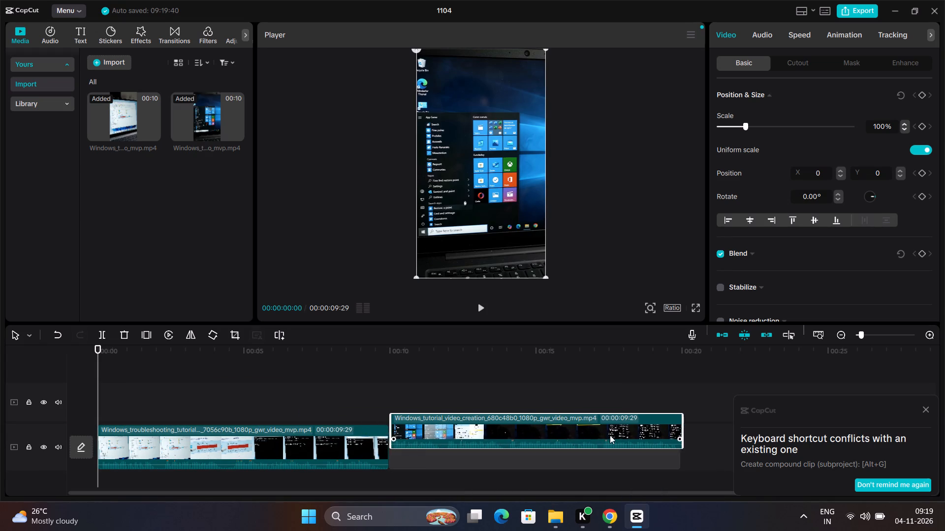
drag(610, 435, 573, 439)
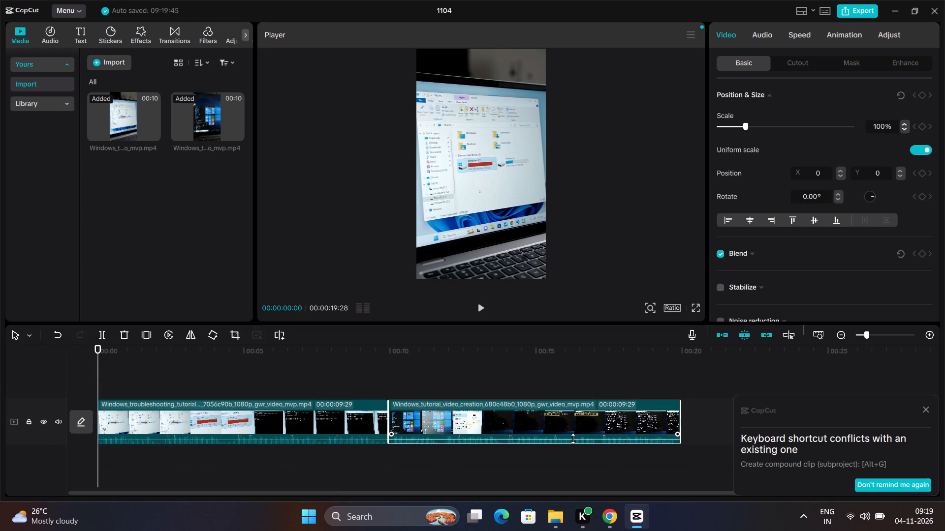
Import the Creating_Windows_tutorial_video_177b95eb MVP video from File Explorer's Downloads folder, append it as the third main-track clip, and dismiss the shortcut-conflict notice.
click(563, 517)
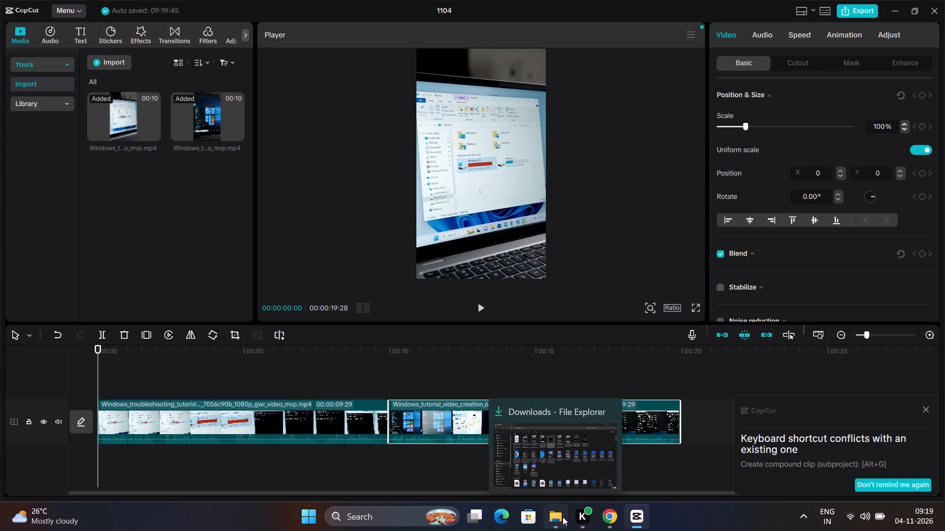
click(379, 129)
drag(379, 129, 660, 448)
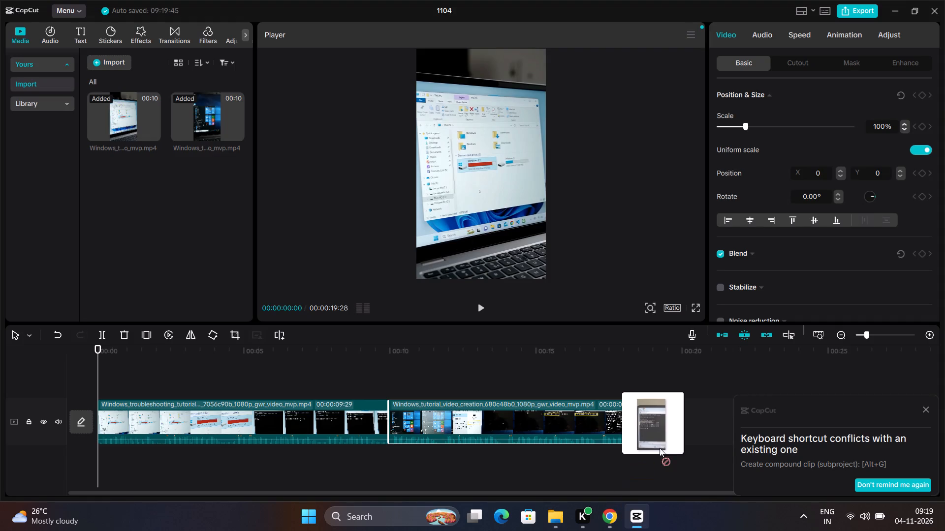
drag(660, 448, 711, 406)
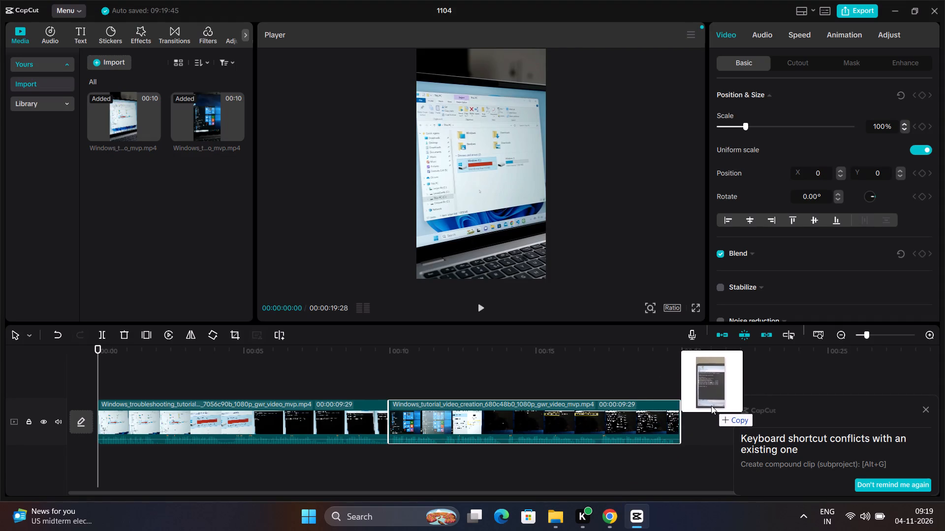
drag(711, 406, 711, 406)
drag(279, 395, 889, 430)
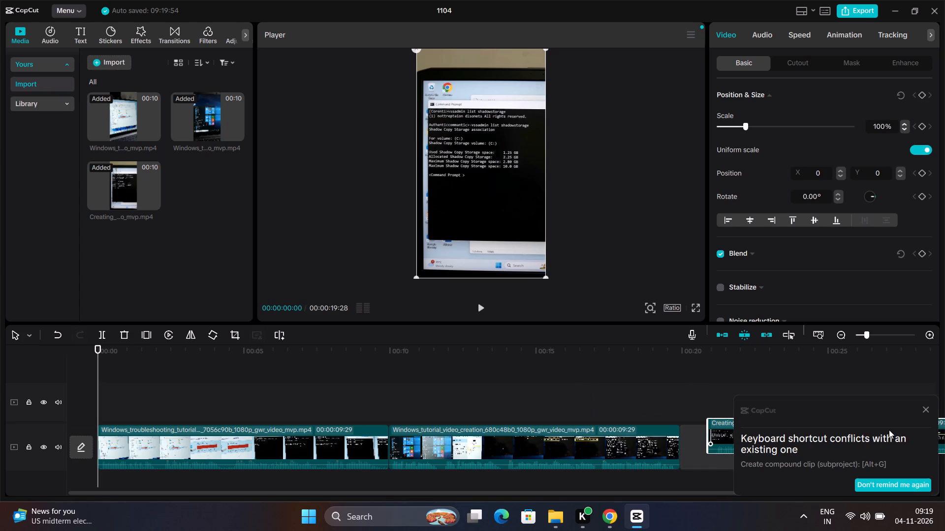
drag(889, 430, 880, 434)
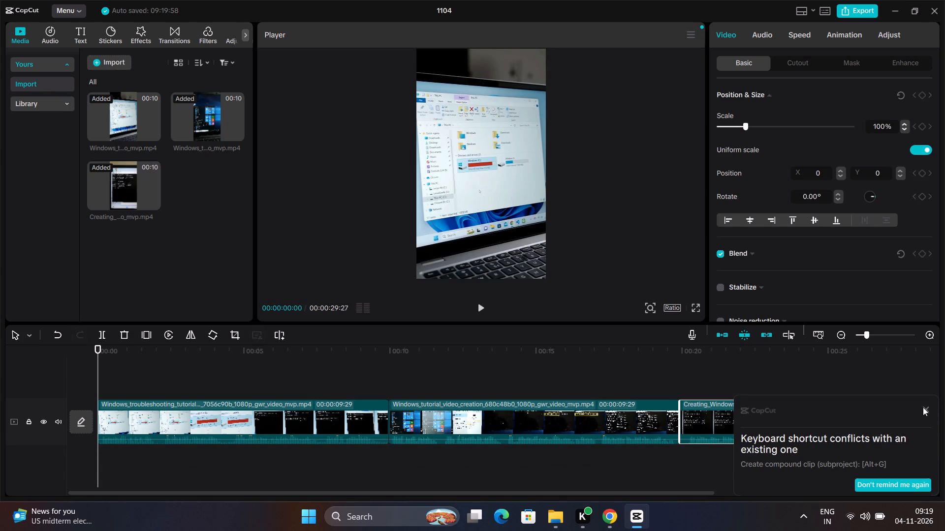
click(925, 408)
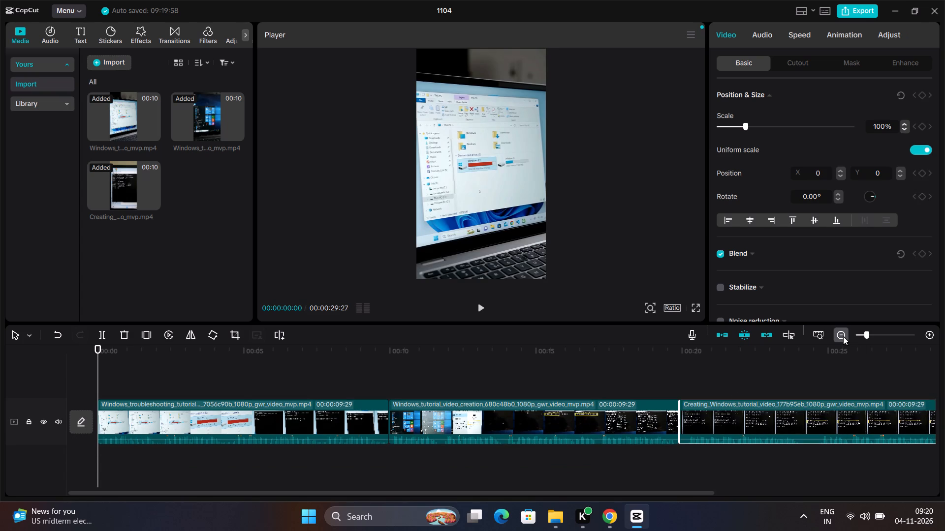
Import the Create_Windows_tutorial_video_sc…_b1f1e809 MVP video from File Explorer's Downloads folder and append it as the fourth main-track clip.
click(843, 336)
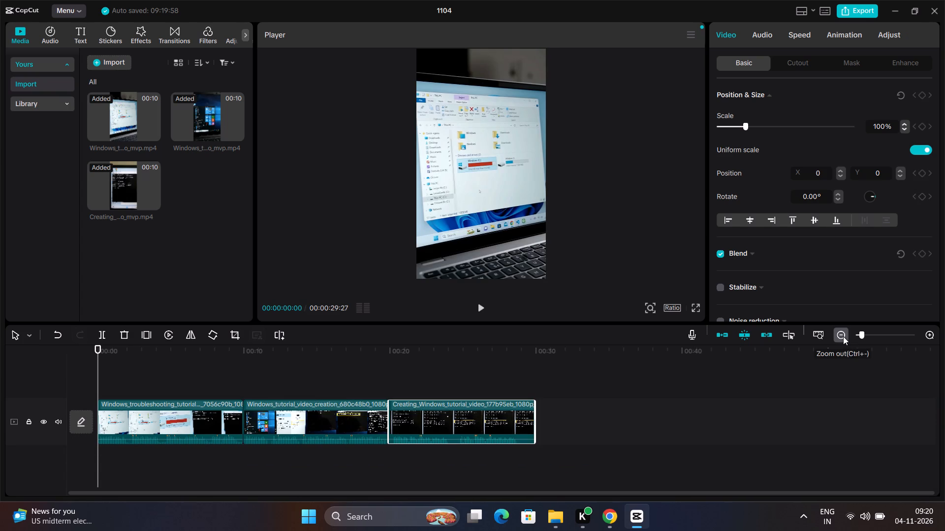
click(565, 516)
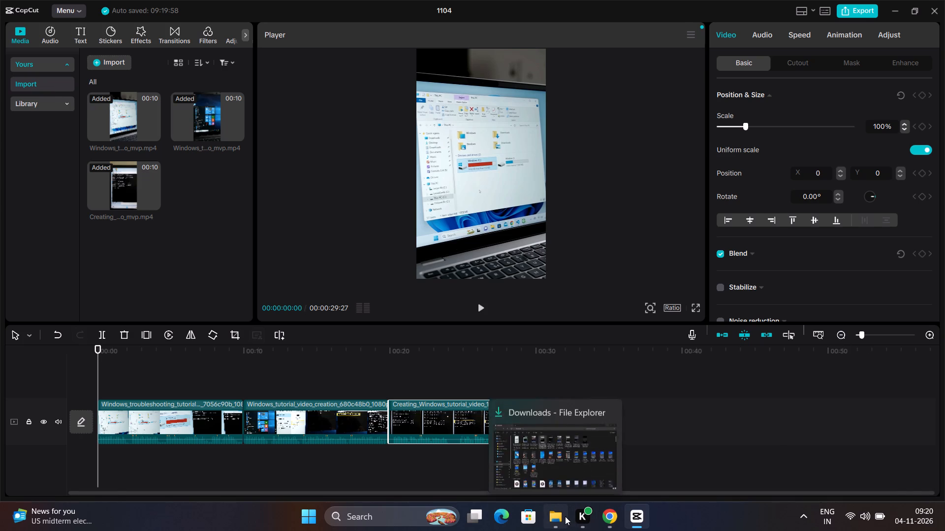
drag(304, 165, 505, 338)
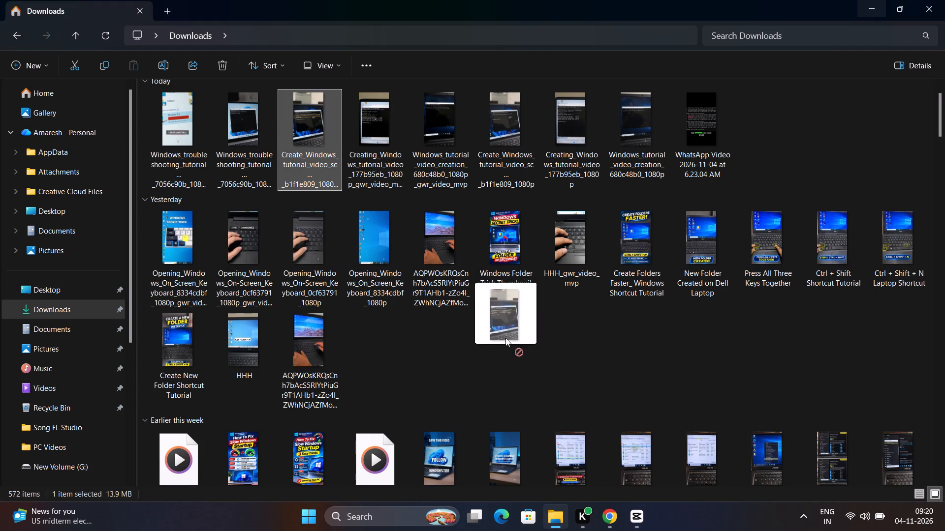
drag(505, 338, 574, 421)
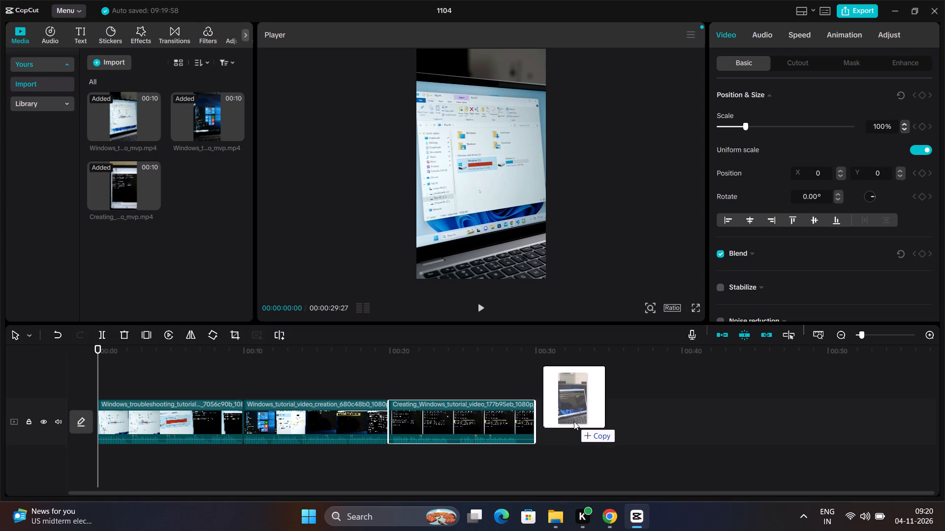
drag(574, 421, 583, 429)
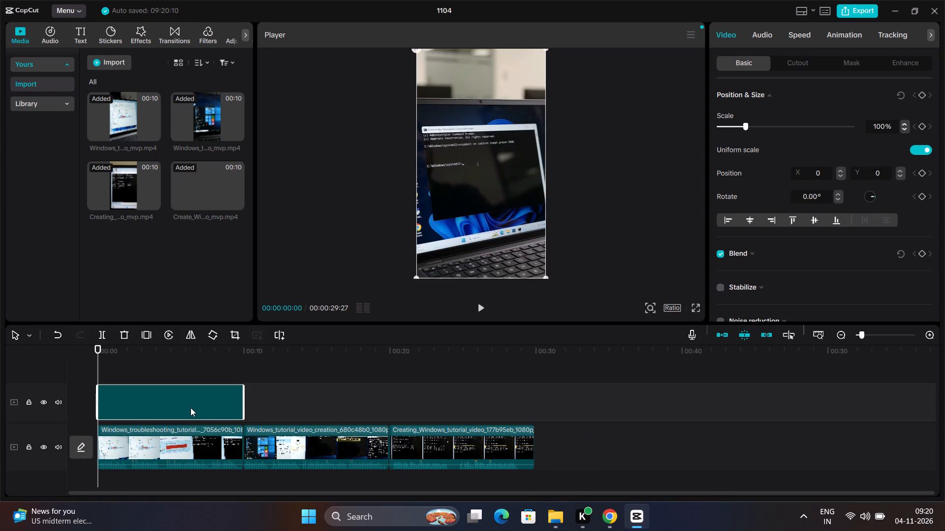
drag(190, 407, 634, 452)
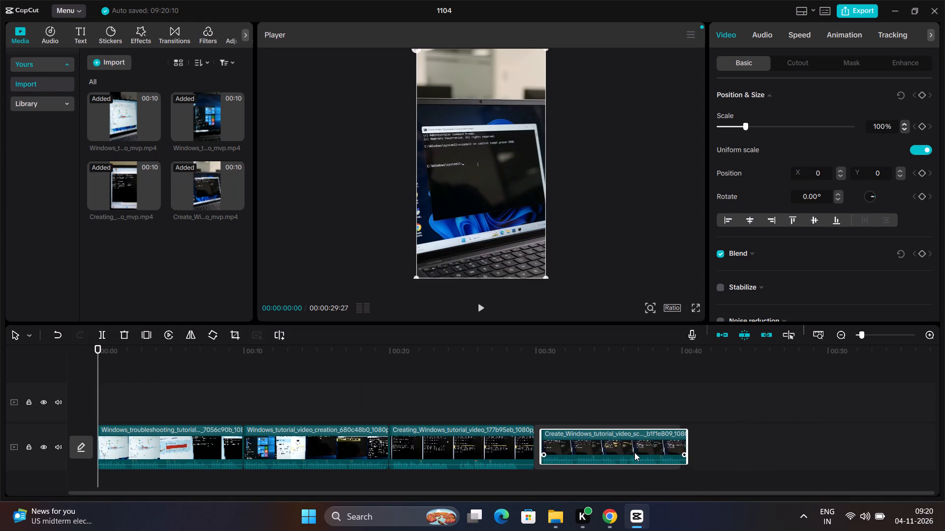
drag(634, 452, 634, 451)
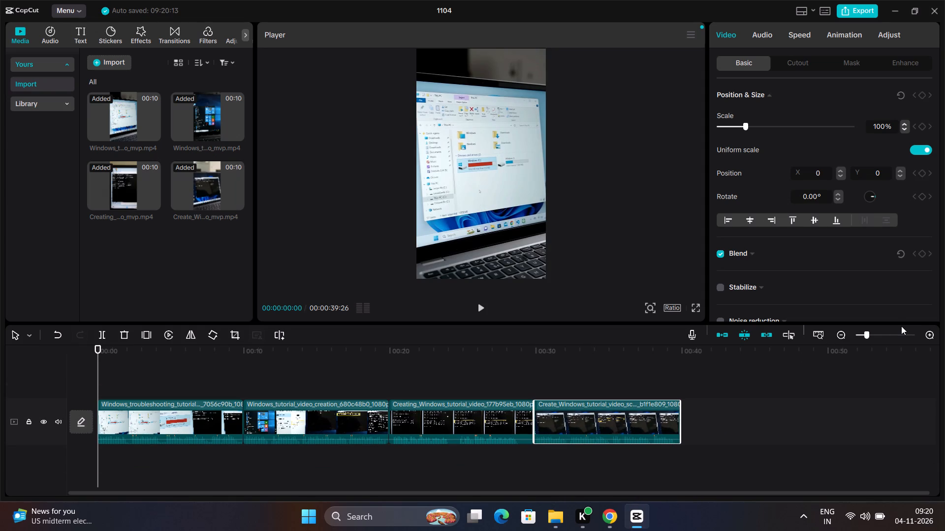
Play the assembled sequence from the beginning to review the first clip.
key(space)
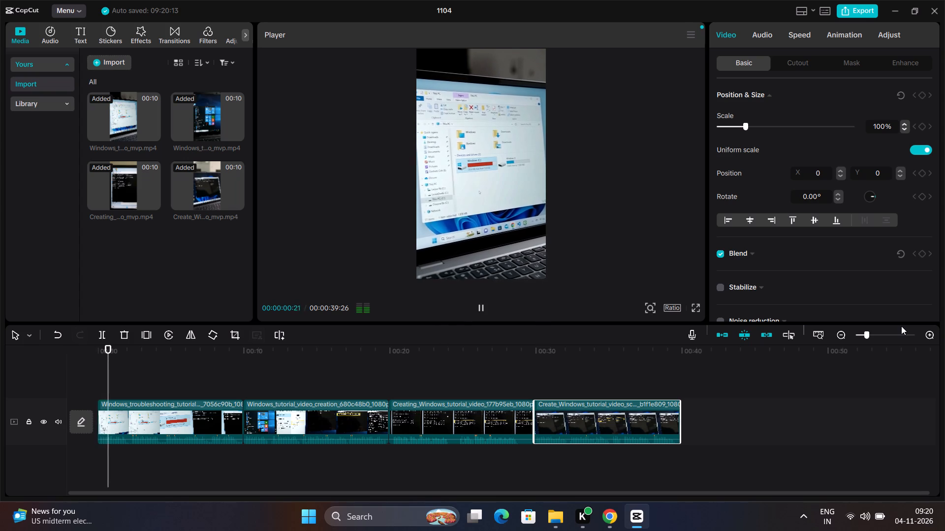
key(space)
key(space)
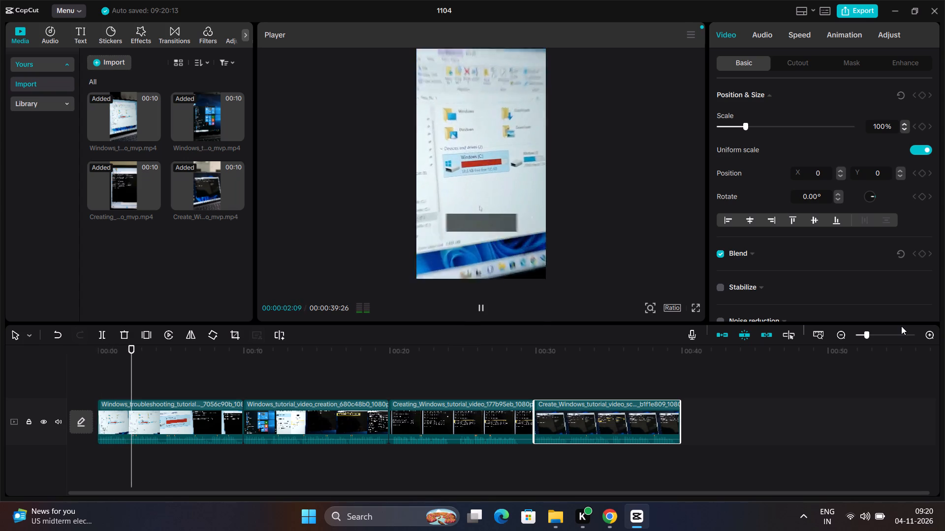
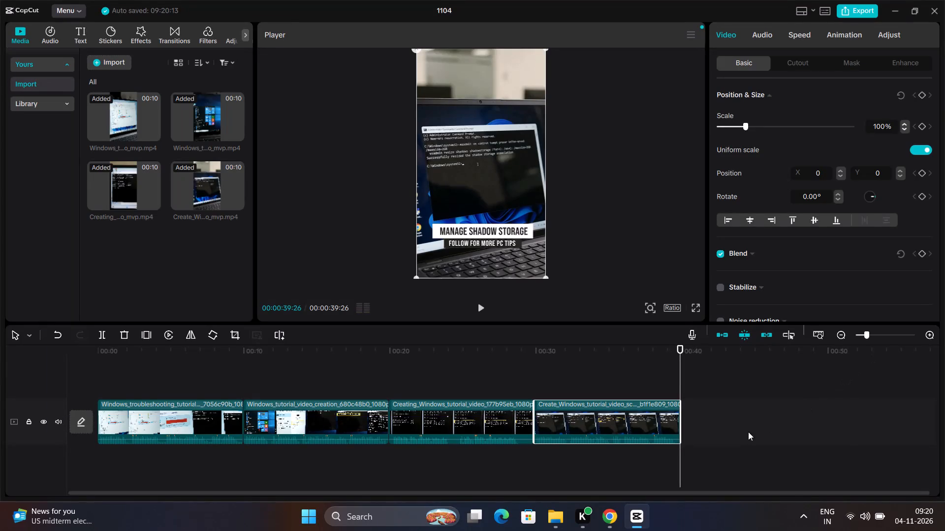
Preview the second Windows_troubleshooting_tutorial 7056c90b video from the Downloads folder in Media Player, and return to CapCut.
click(550, 528)
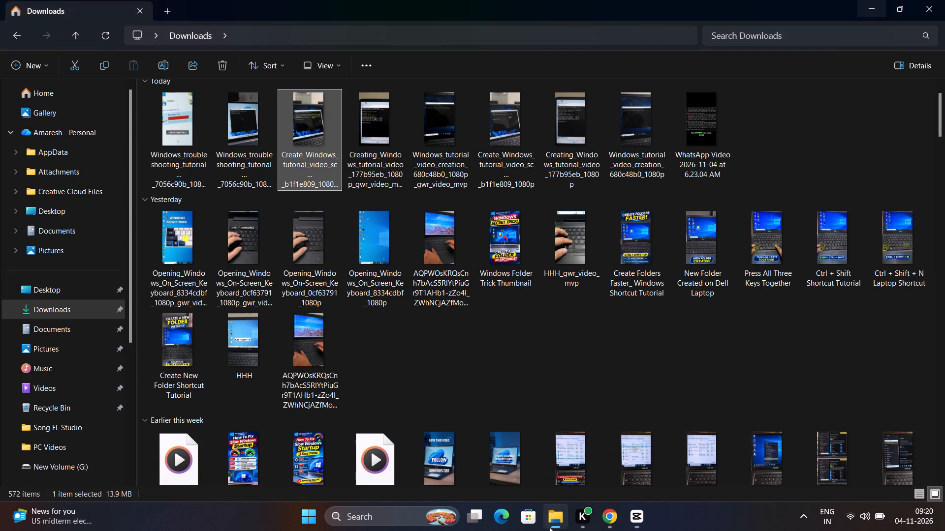
double_click(235, 169)
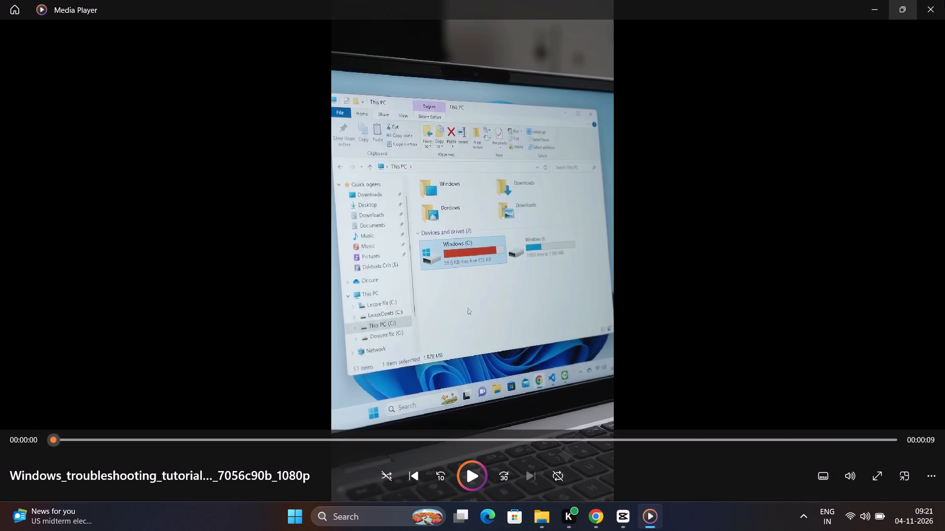
click(944, 0)
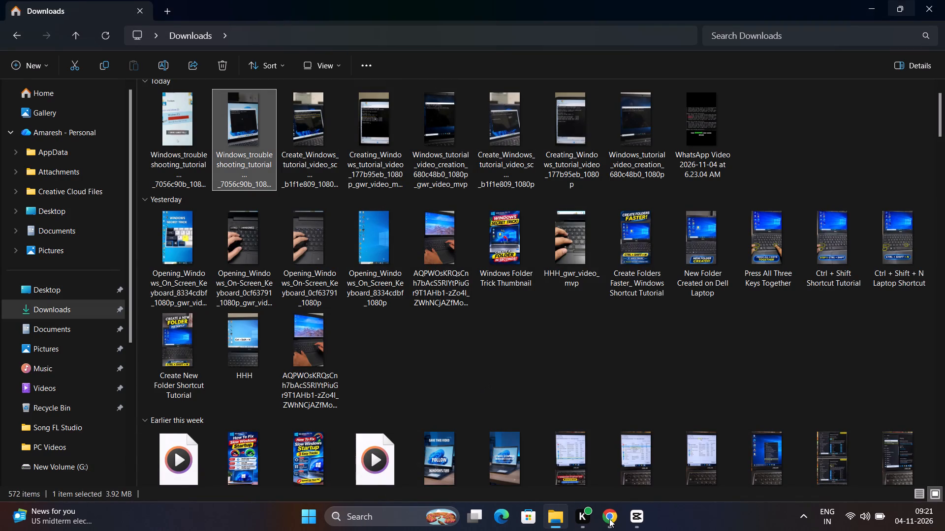
click(640, 530)
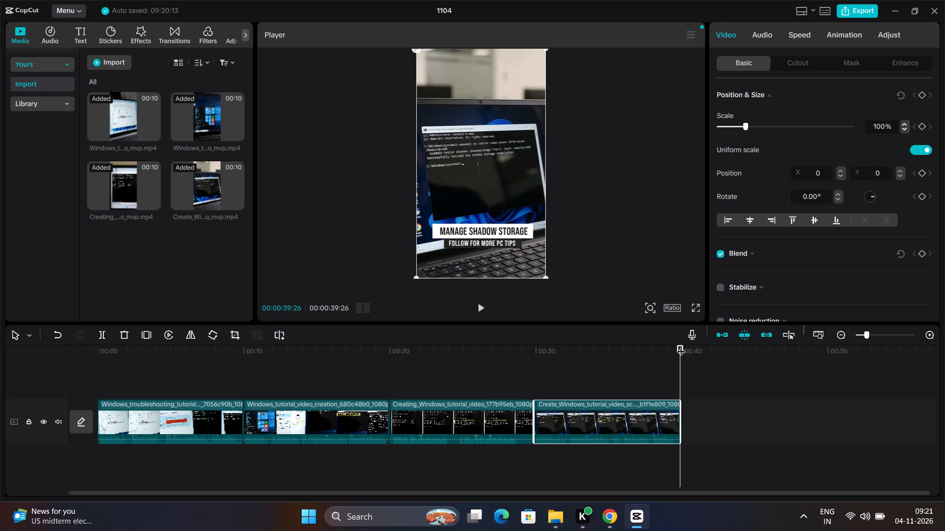
Play the assembled sequence from the beginning, pausing at intervals, to review the first clip and the start of the second.
drag(681, 347, 0, 450)
key(space)
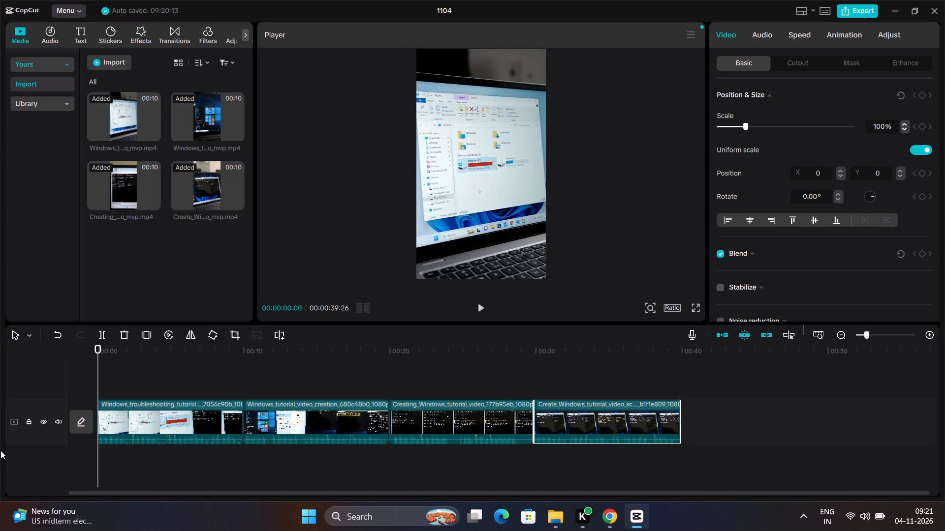
key(space)
key(space)
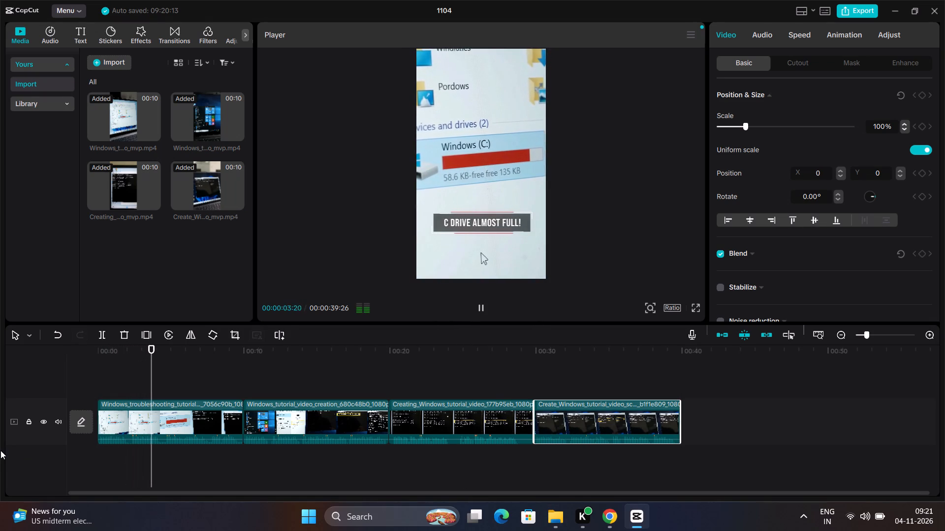
key(space)
key(space)
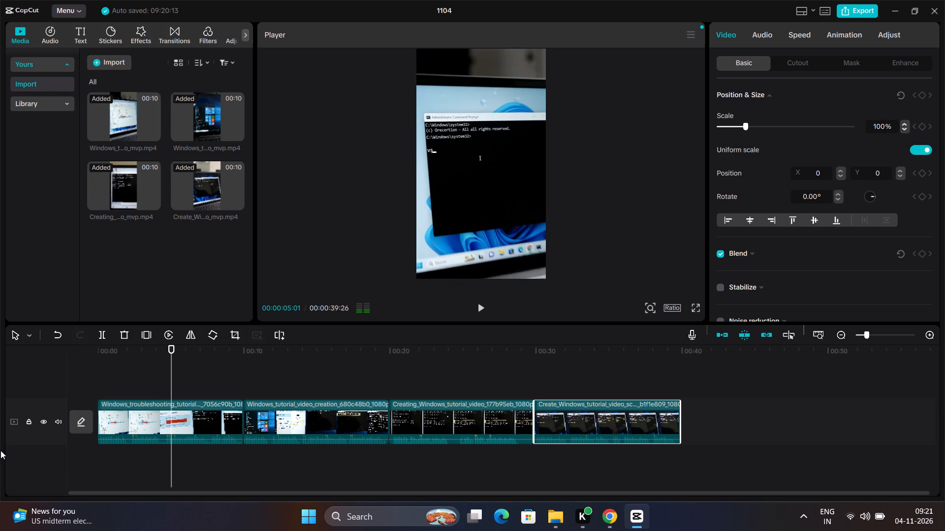
key(space)
key(space)
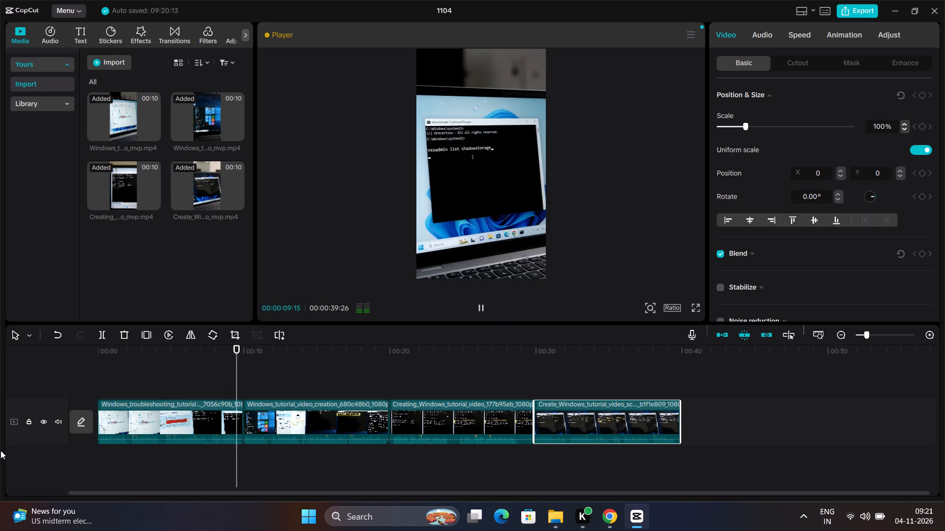
key(space)
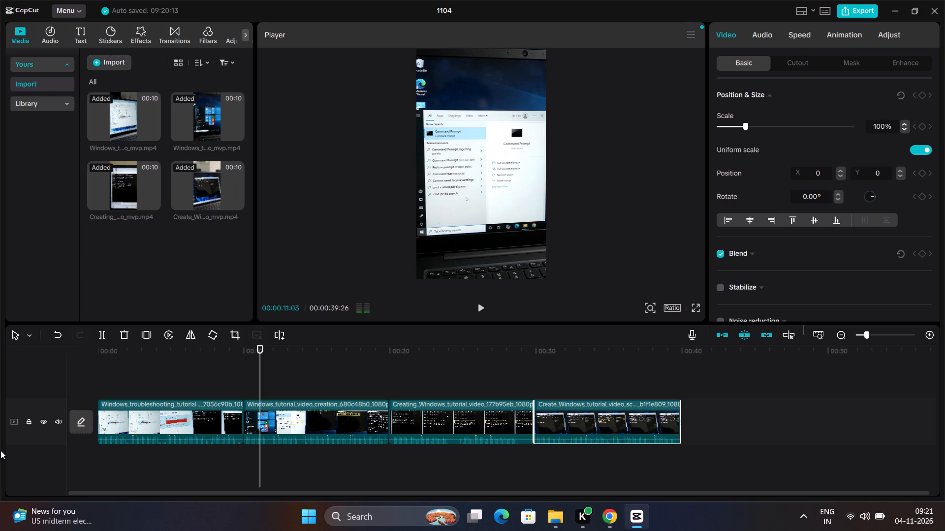
Replay the sequence from the start to check the first clip and its transition into the Command Prompt search scene.
click(929, 333)
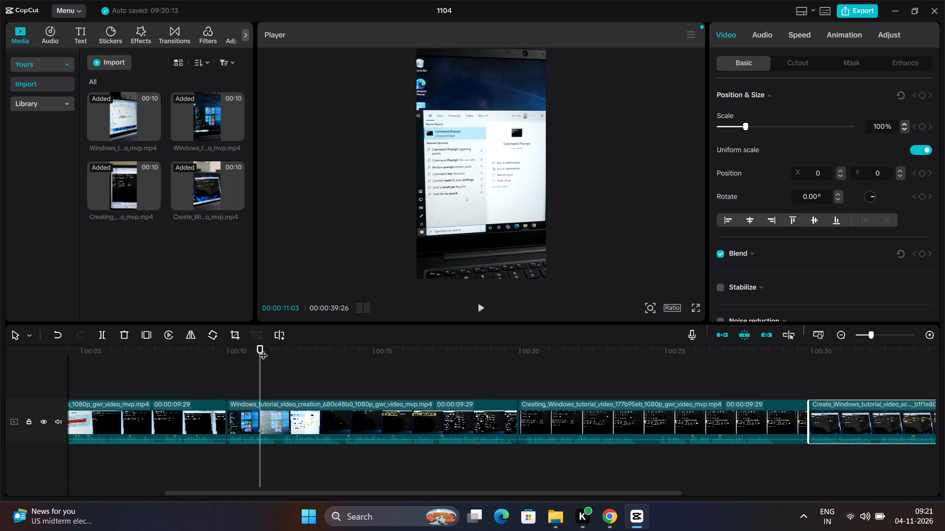
drag(259, 350, 94, 377)
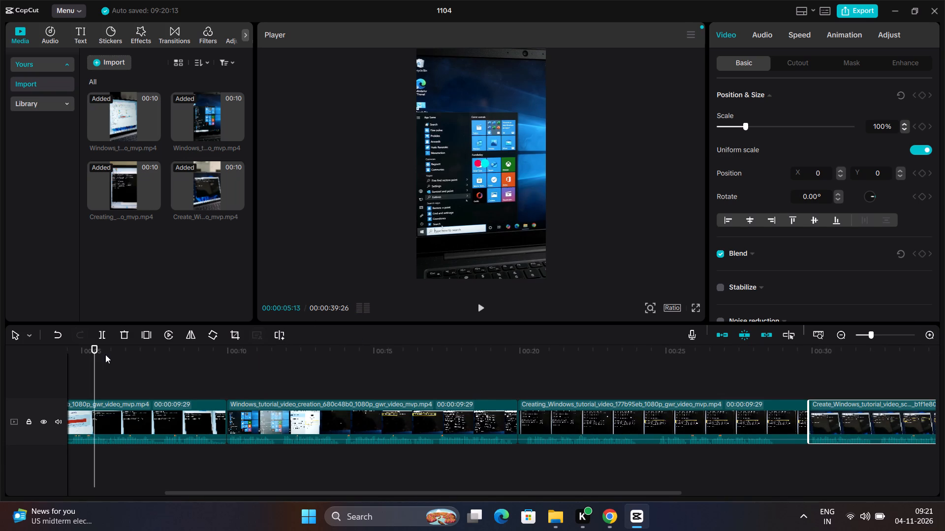
drag(94, 351, 32, 362)
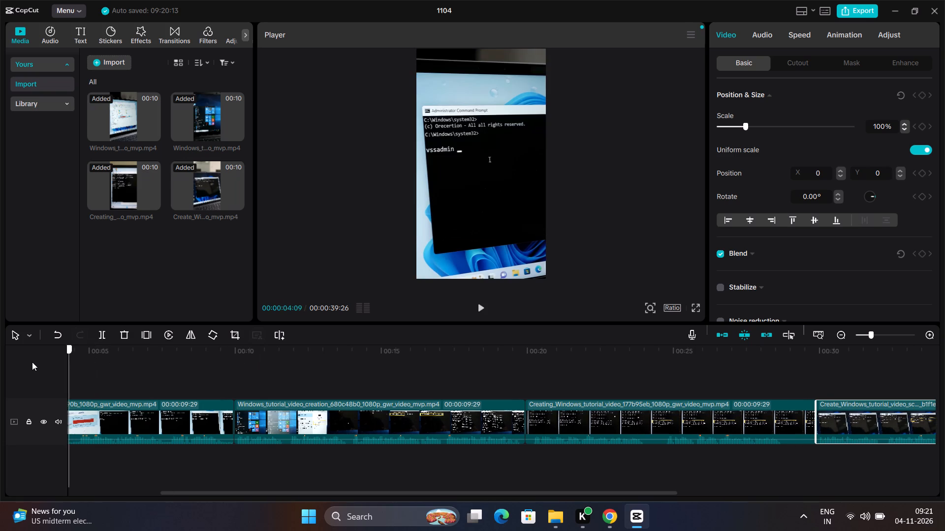
drag(32, 362, 31, 362)
key(space)
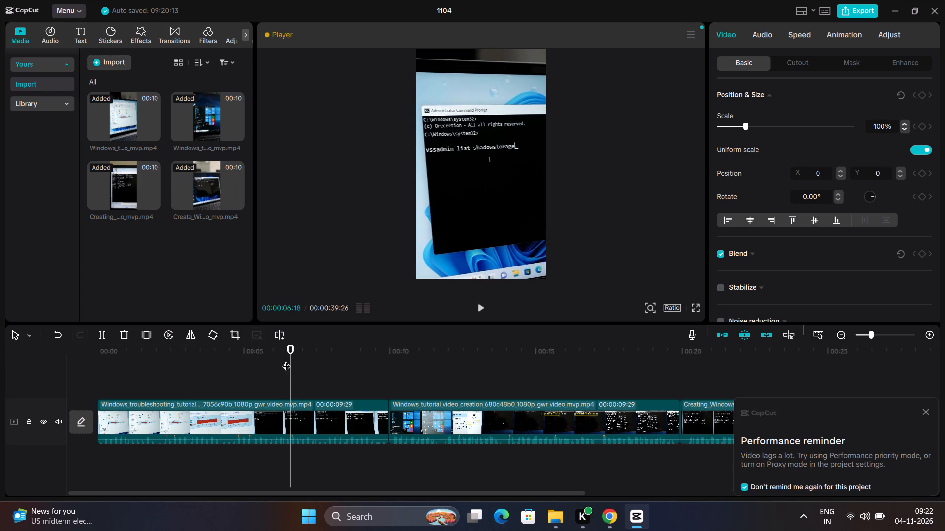
drag(291, 361, 222, 371)
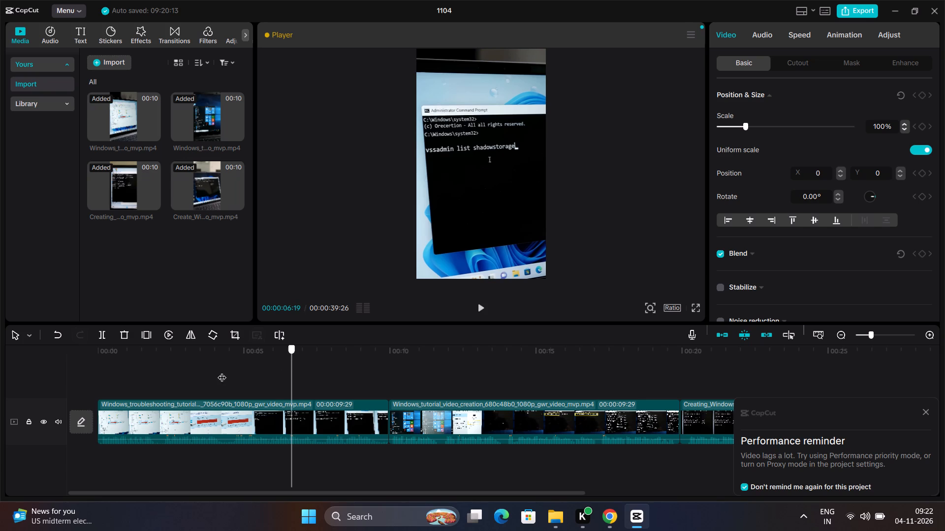
drag(222, 371, 161, 383)
drag(160, 363, 64, 393)
key(space)
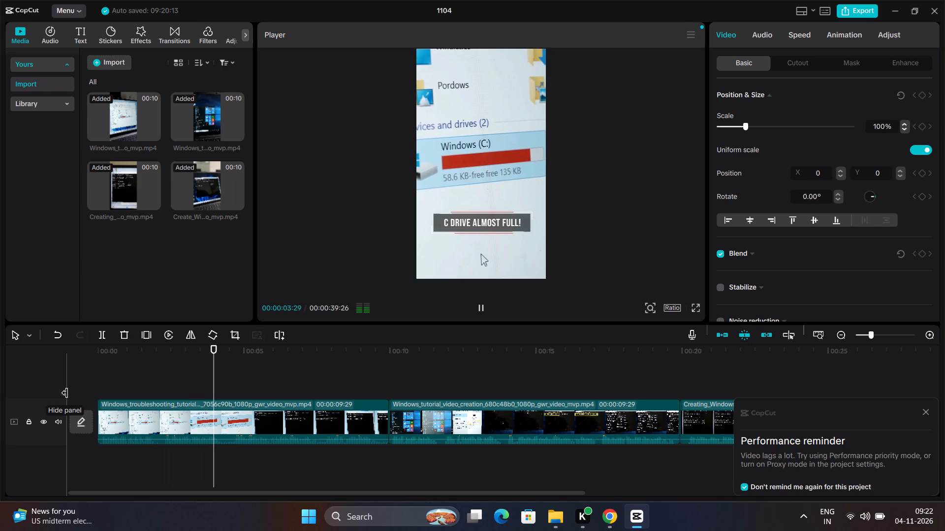
key(space)
key(space)
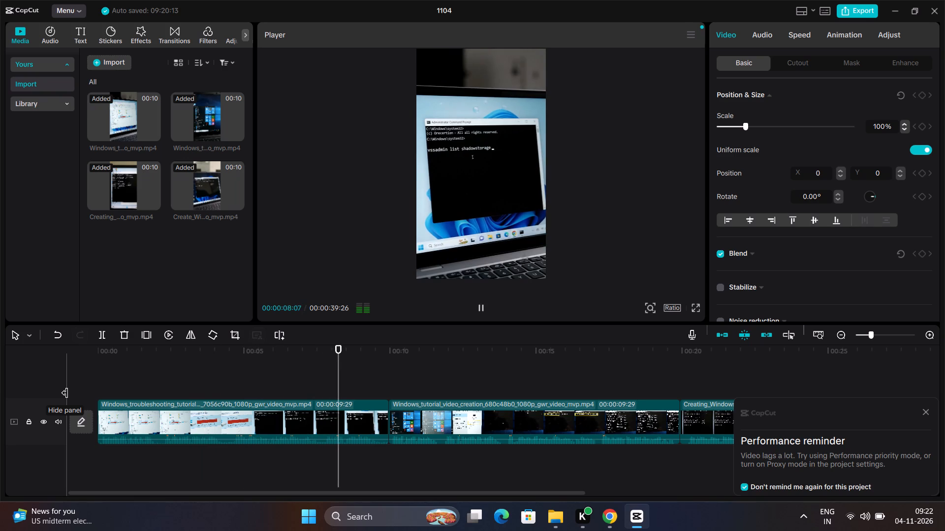
key(space)
key(space)
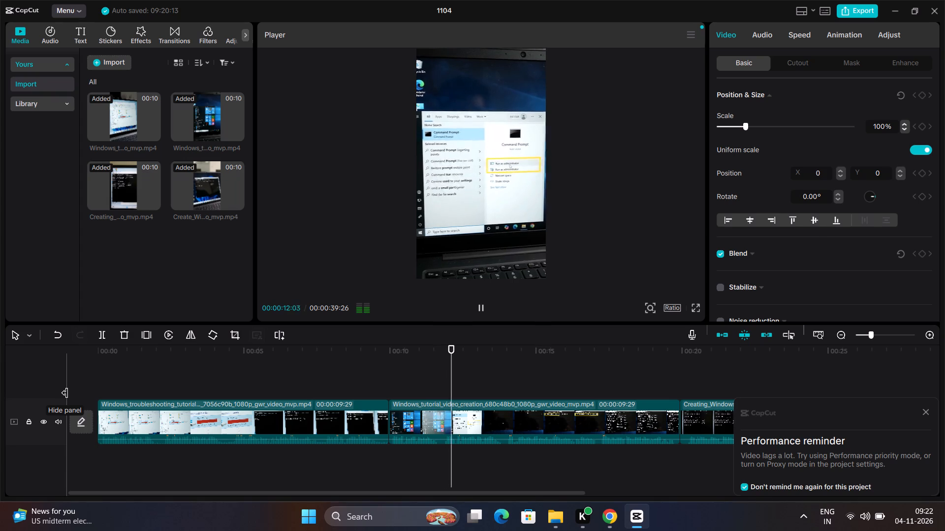
key(space)
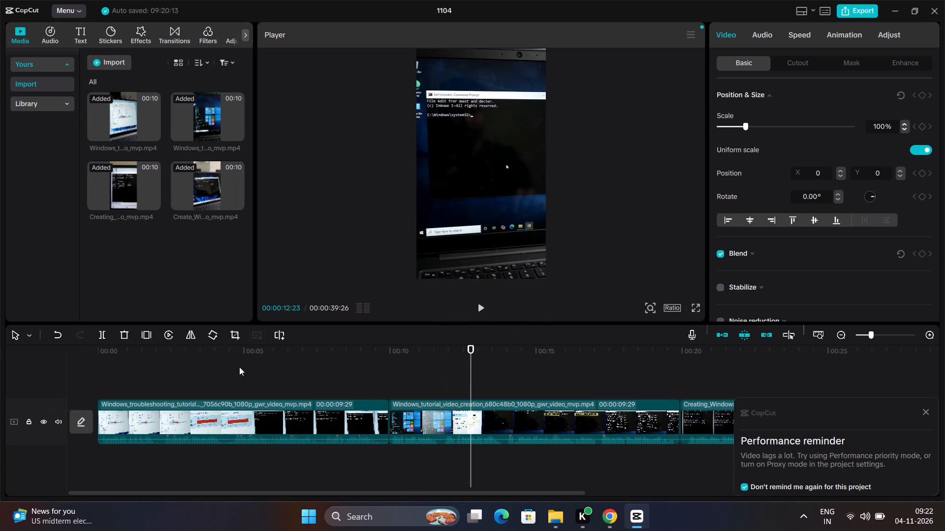
Review the second clip from its start into the opening of the third clip, dismissing the performance reminder.
drag(473, 350, 387, 363)
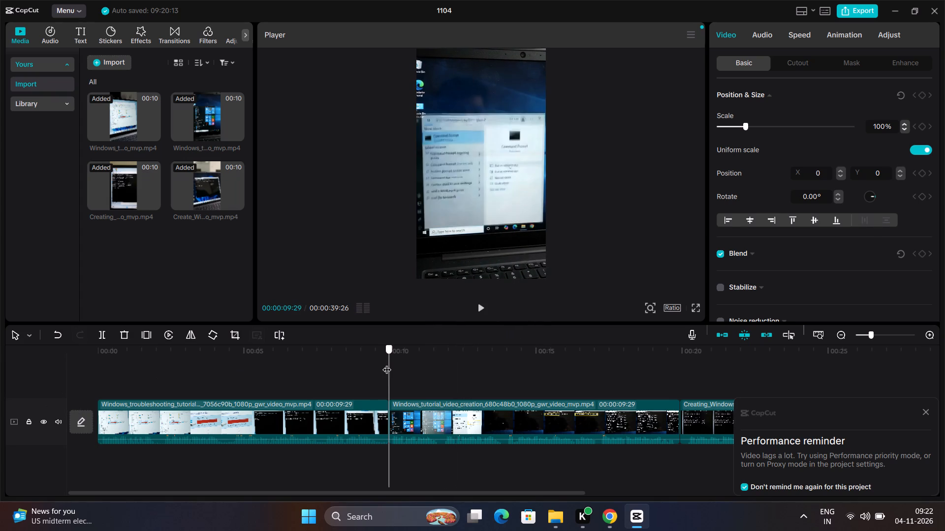
drag(387, 363, 384, 364)
key(space)
key(space)
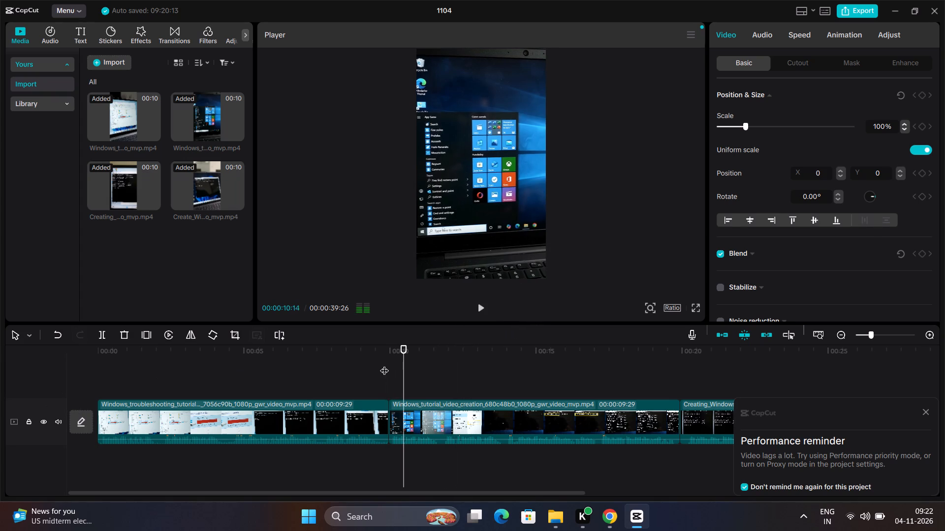
key(space)
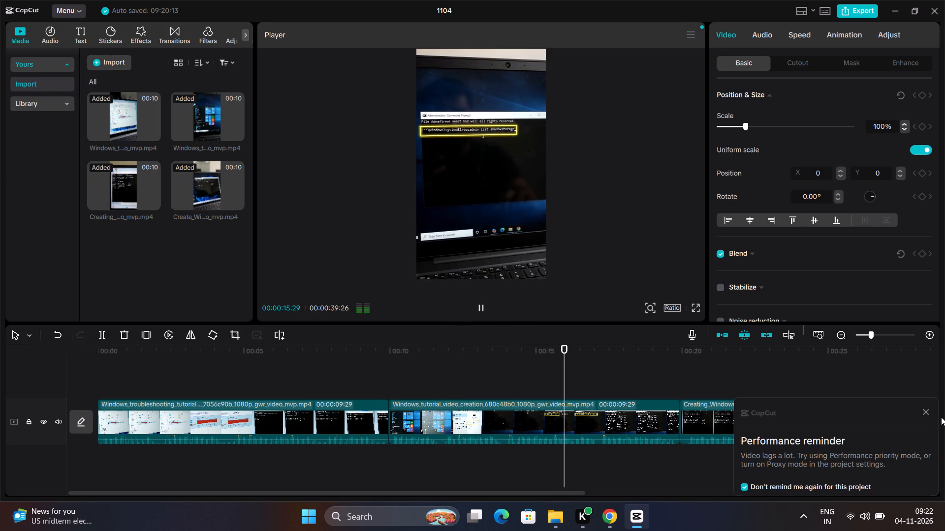
click(927, 413)
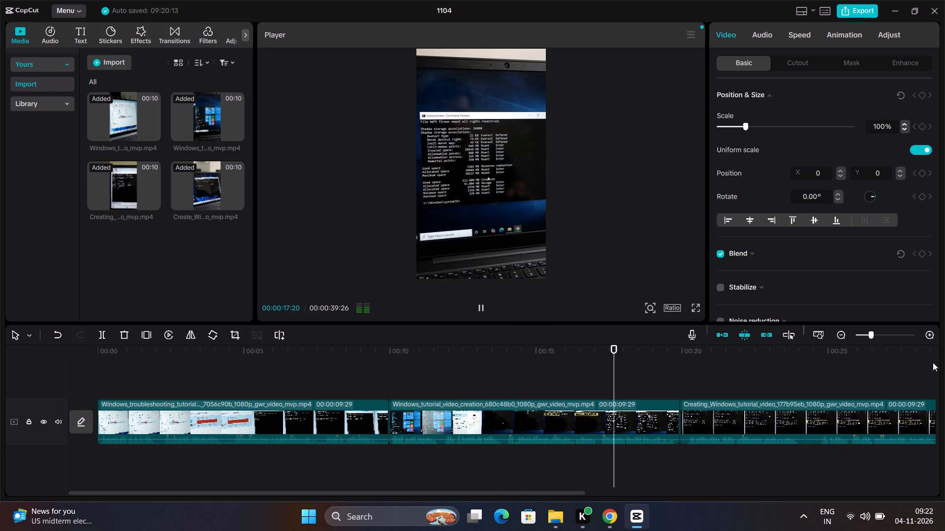
key(space)
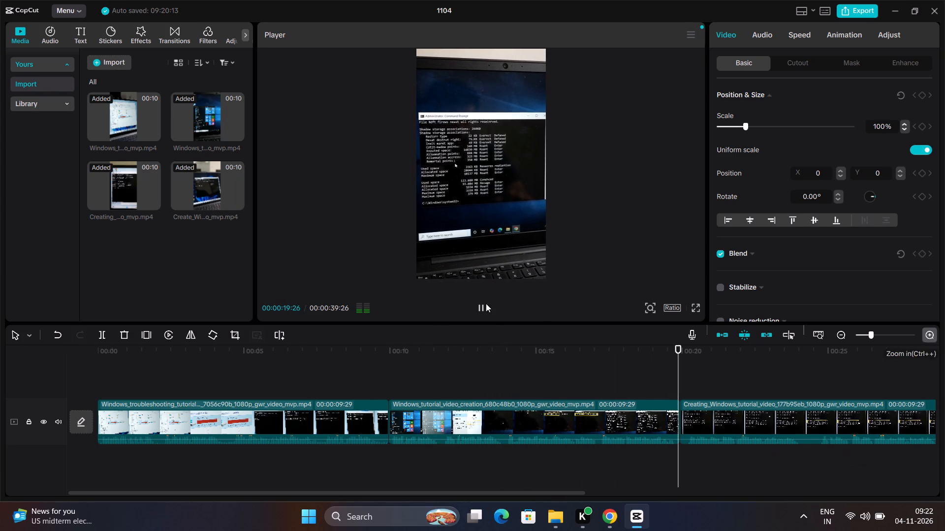
click(484, 305)
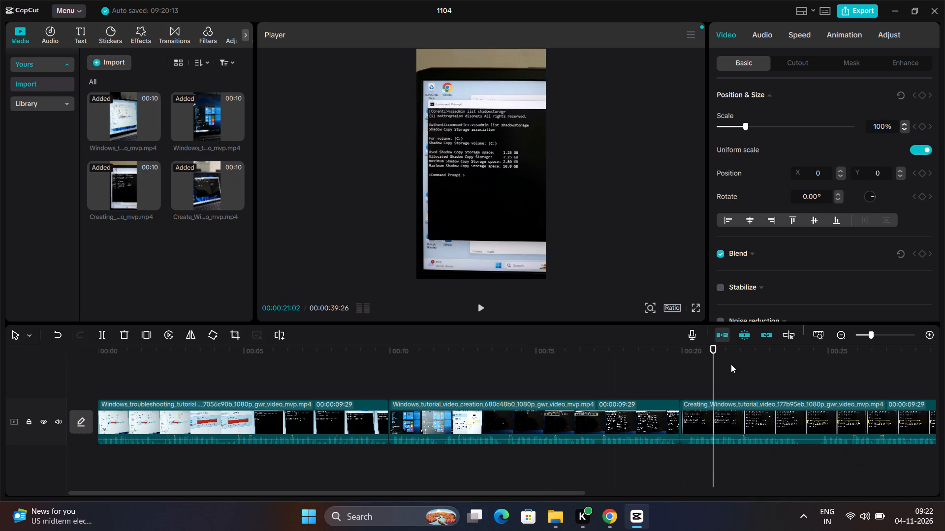
Split the Windows_tutorial_video_creation_680c48b0 clip at 00:00:19:22, just before its join with the third clip.
drag(712, 349, 686, 354)
drag(686, 354, 656, 361)
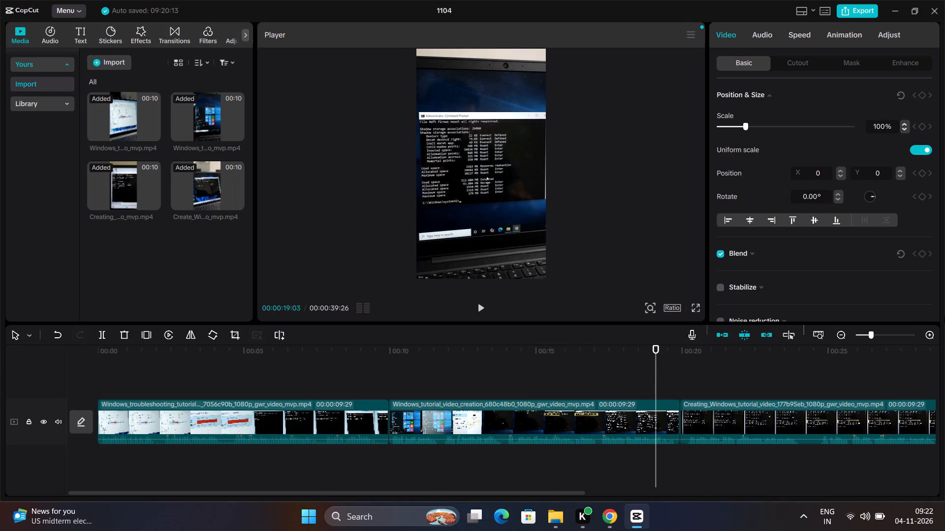
click(930, 334)
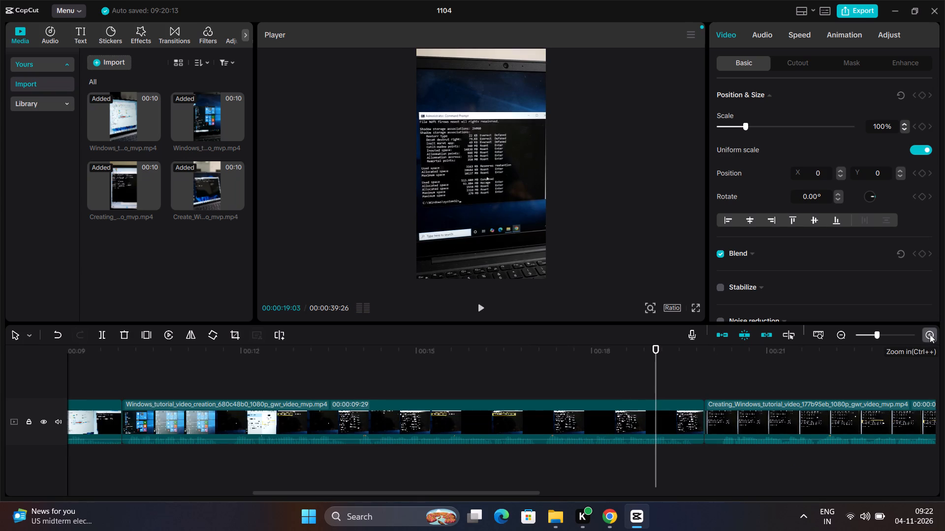
click(930, 334)
key(space)
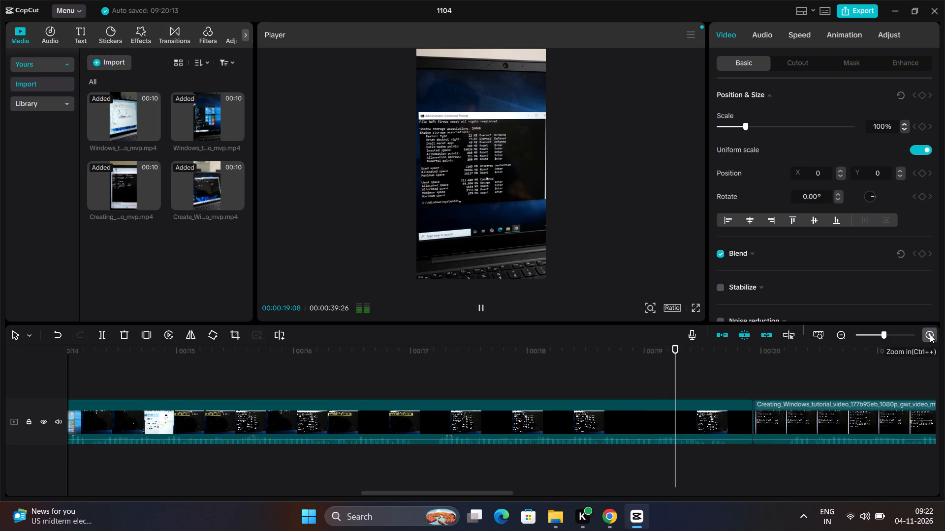
key(space)
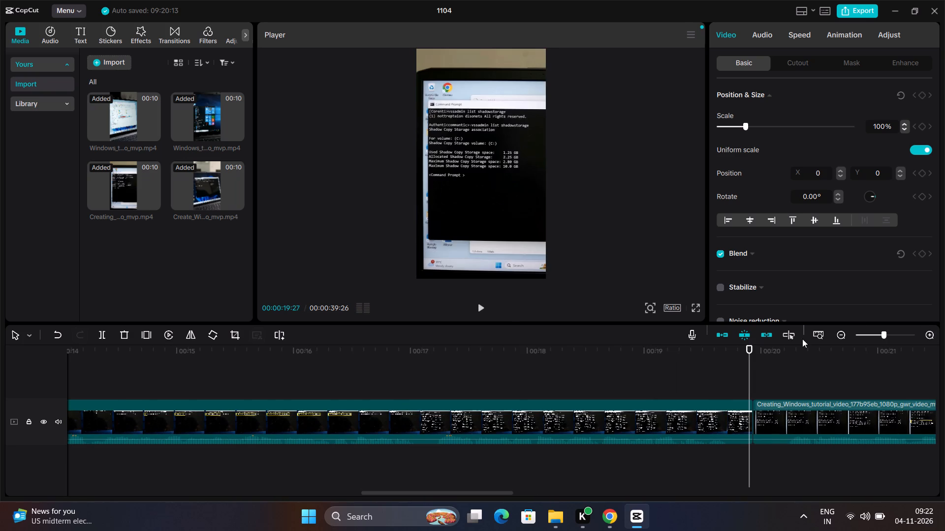
drag(748, 348, 730, 357)
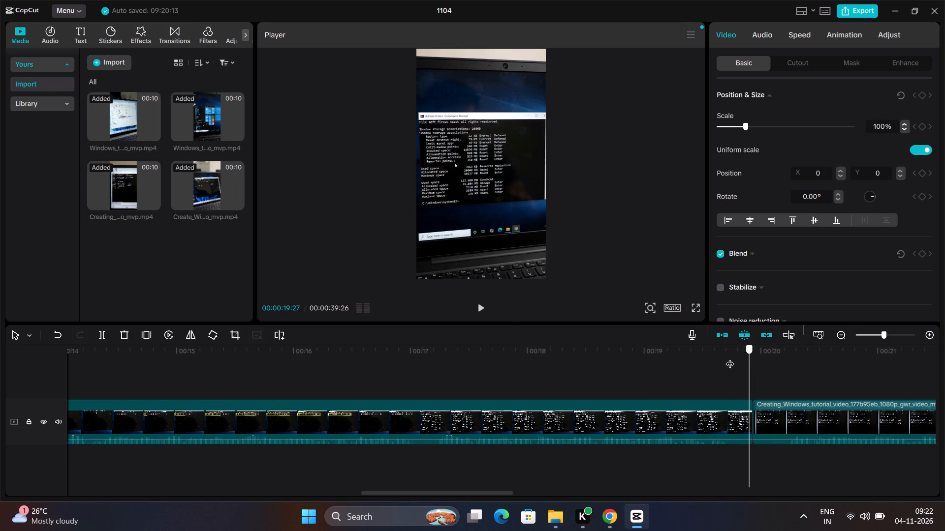
drag(730, 357, 726, 360)
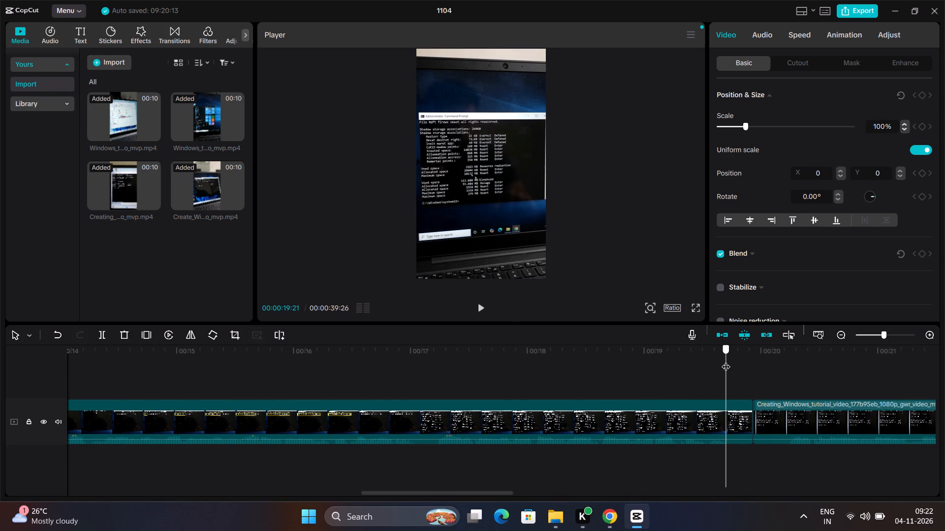
drag(726, 360, 727, 361)
drag(727, 361, 728, 362)
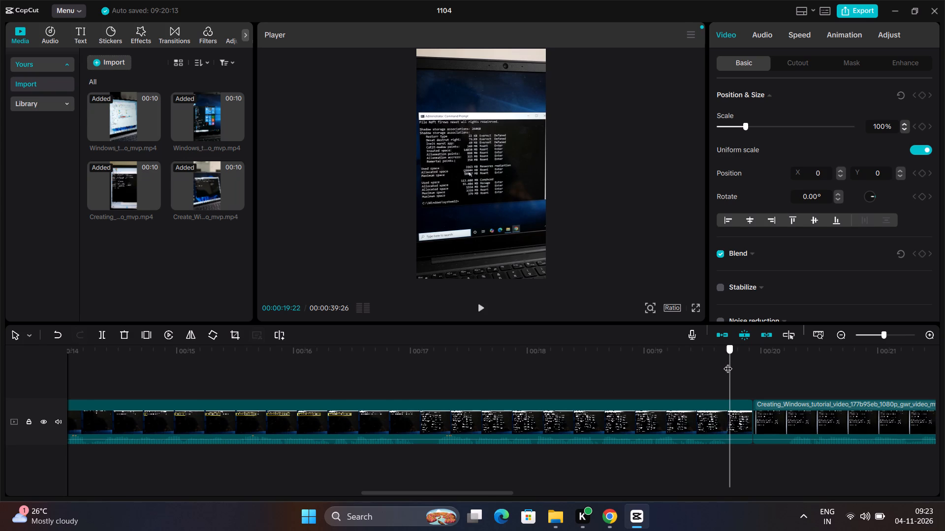
click(717, 402)
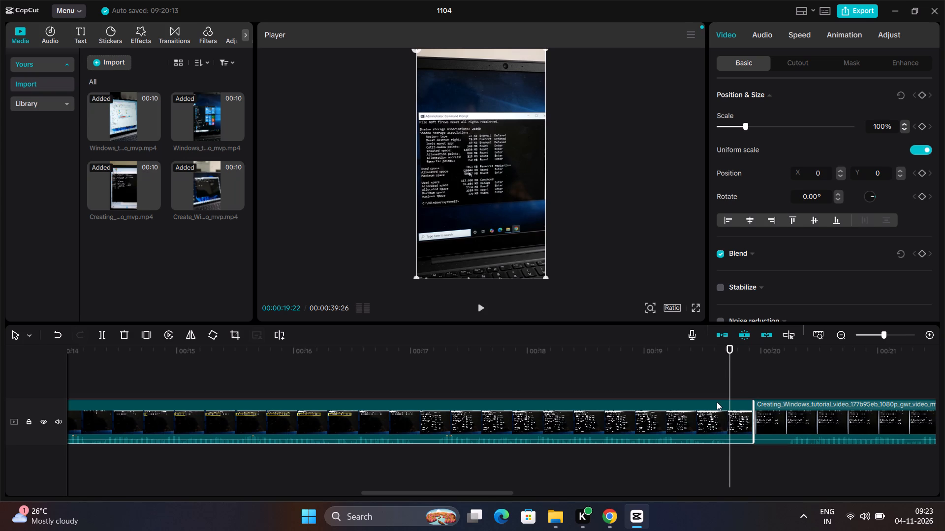
click(102, 331)
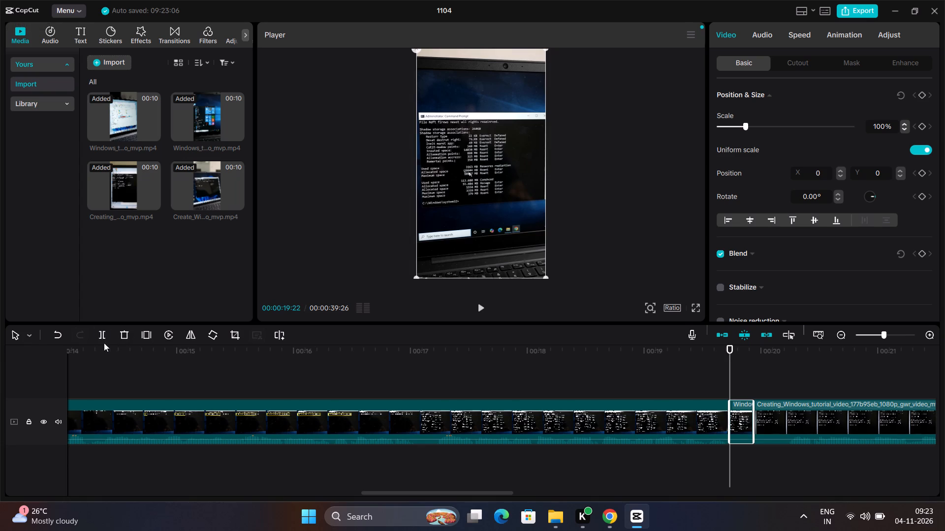
Delete the short leftover piece at the end of the Windows_tutorial_video_creation_680c48b0 clip, after the split.
click(124, 338)
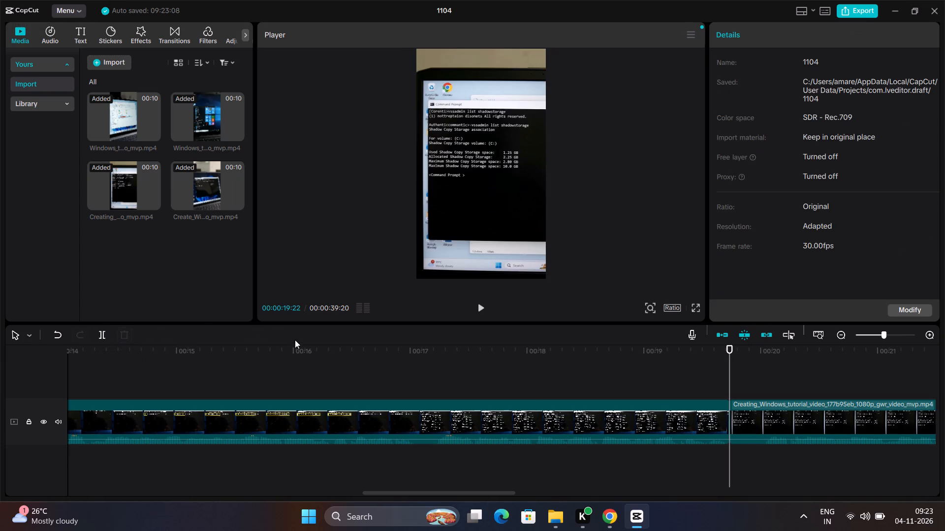
Split the Creating_Windows_tutorial_video_177b95eb clip at 00:00:20:01 and delete the short piece before the cut.
key(space)
key(space)
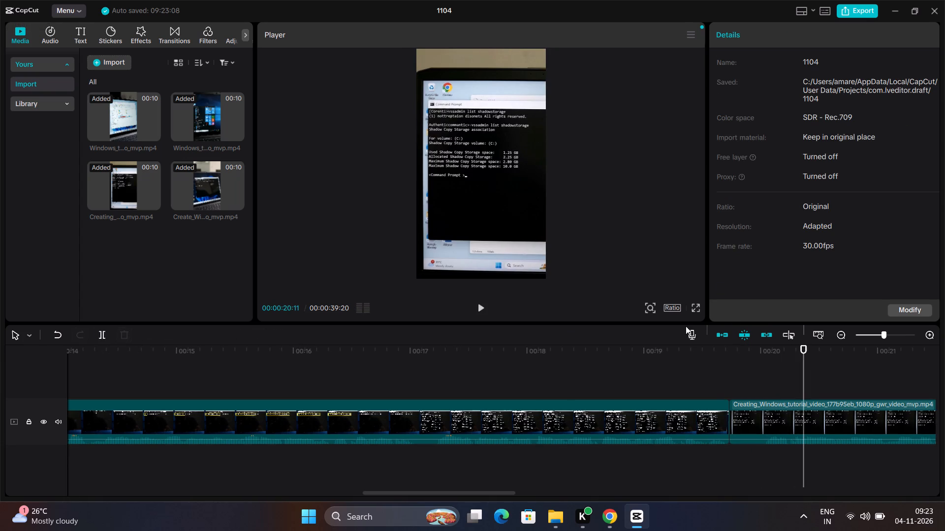
drag(805, 349, 778, 353)
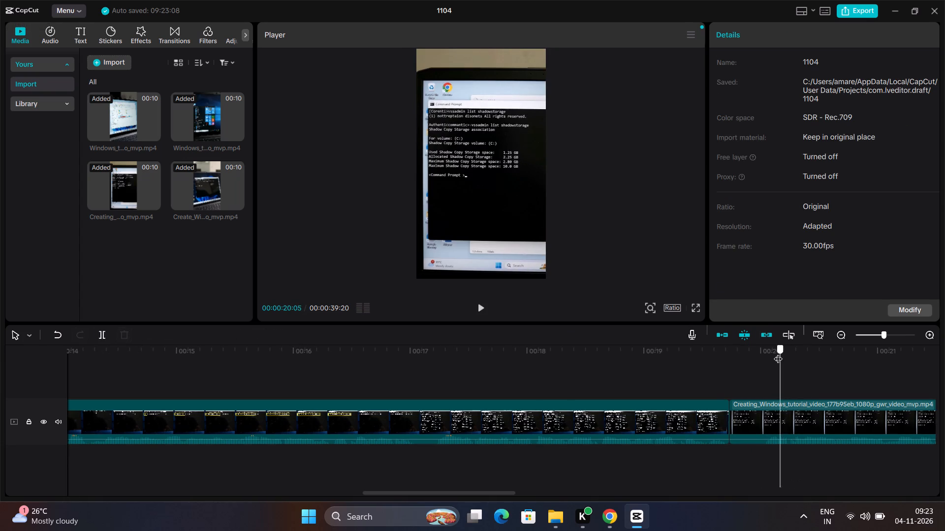
drag(778, 353, 765, 355)
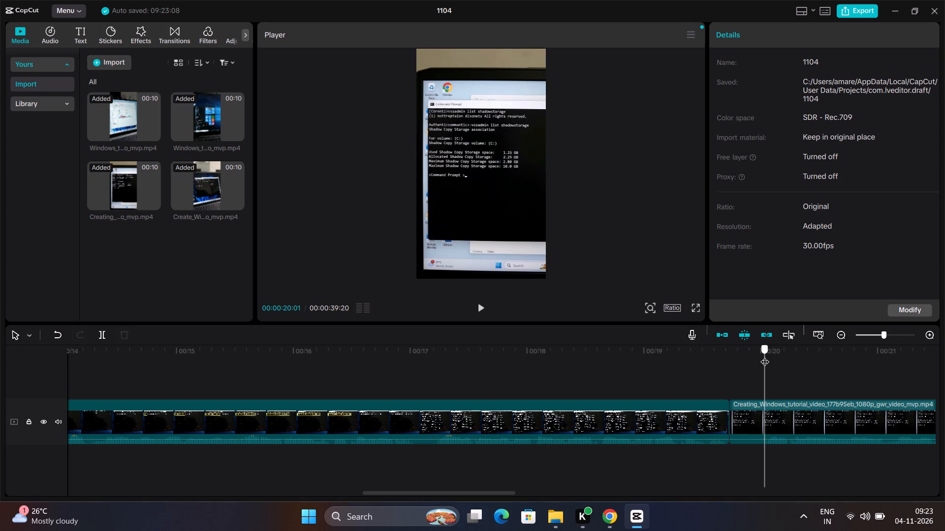
drag(765, 355, 760, 360)
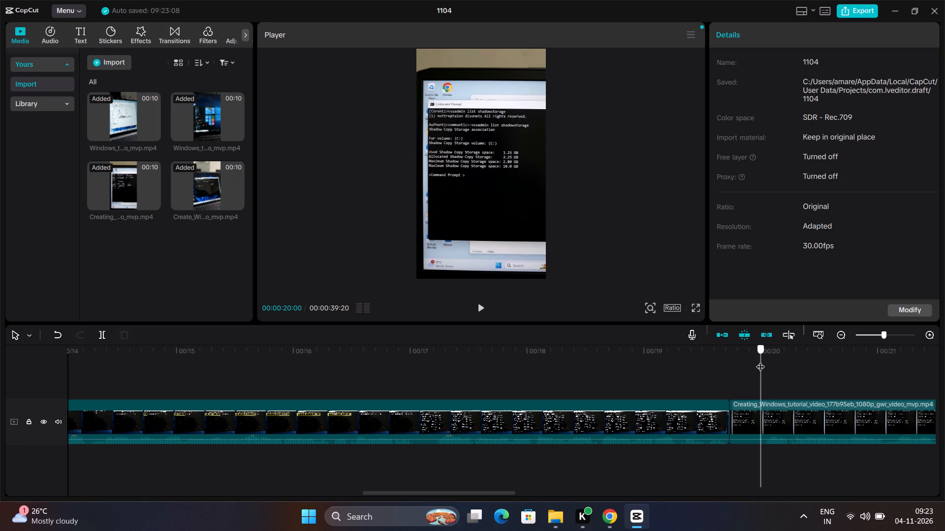
drag(760, 360, 766, 359)
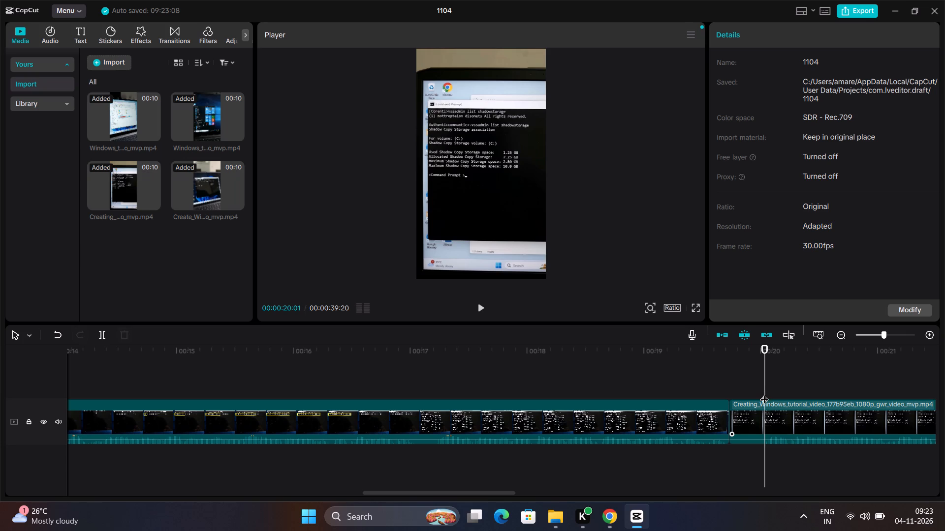
click(756, 411)
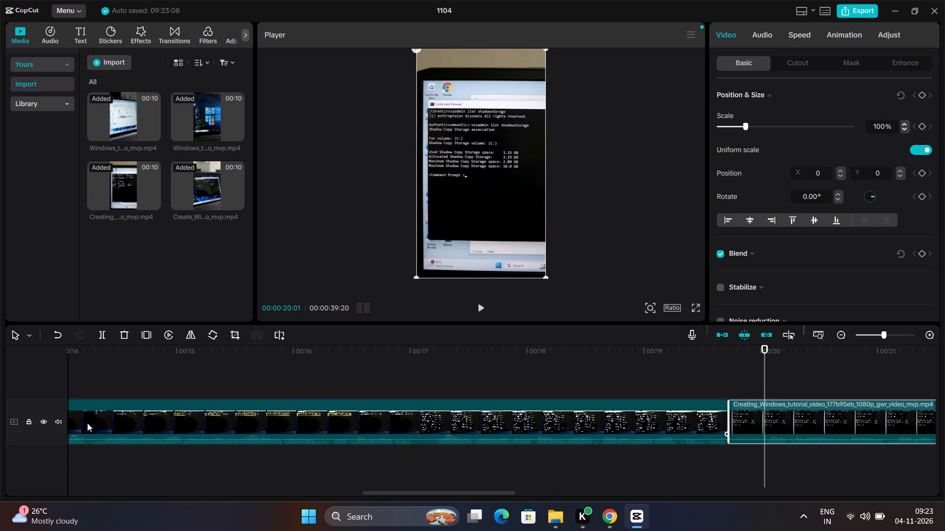
click(97, 337)
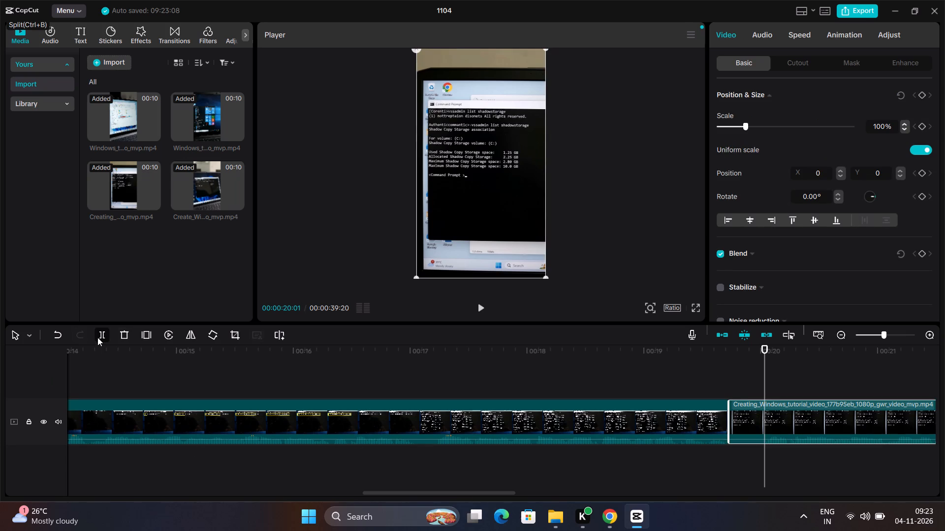
click(749, 413)
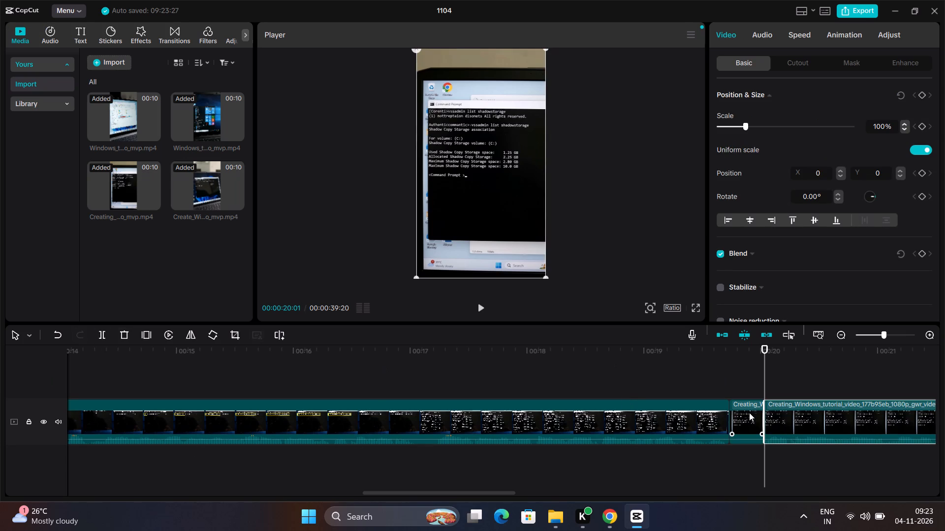
click(127, 336)
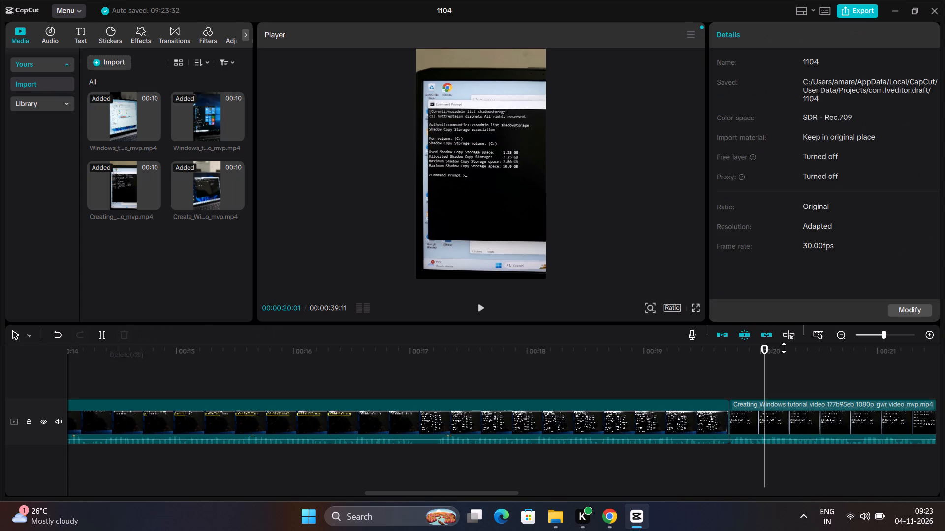
Play the sequence from the beginning through the third clip into the opening of the fourth clip to review the cuts.
click(842, 334)
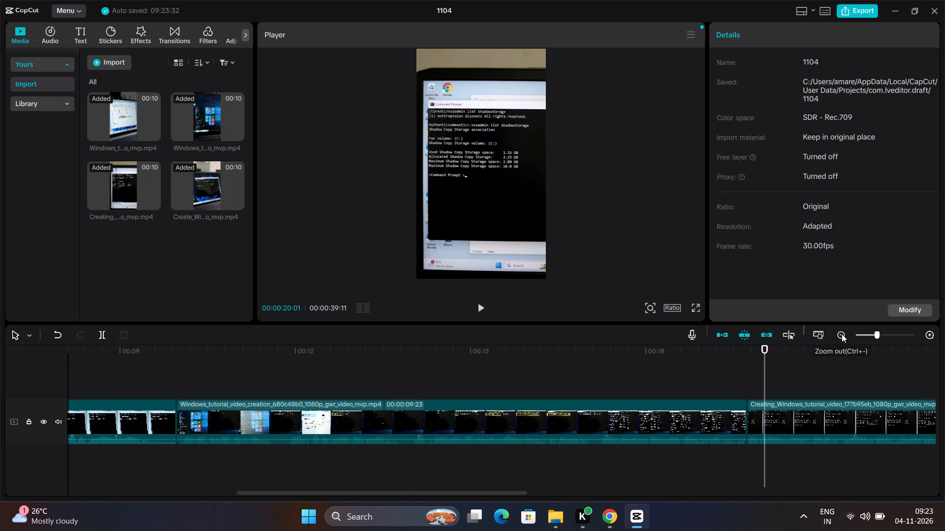
drag(763, 357, 1, 442)
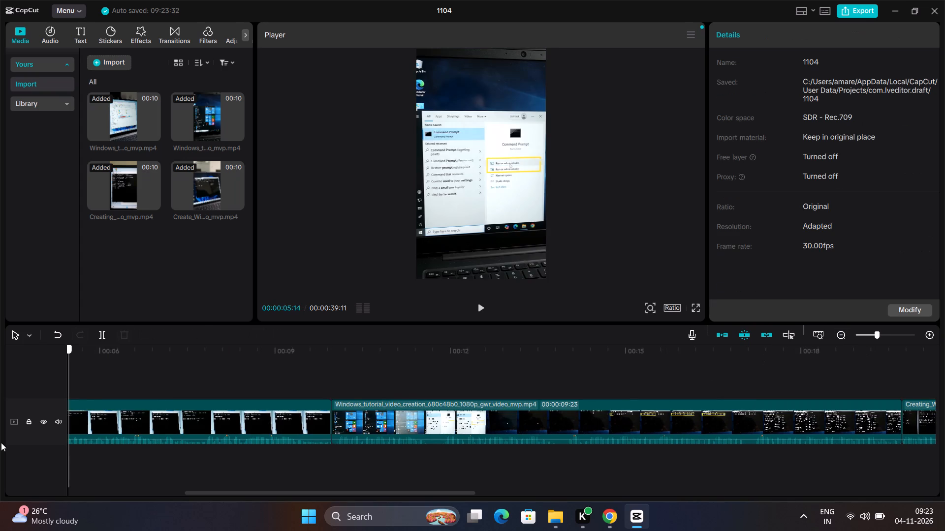
drag(1, 442, 0, 455)
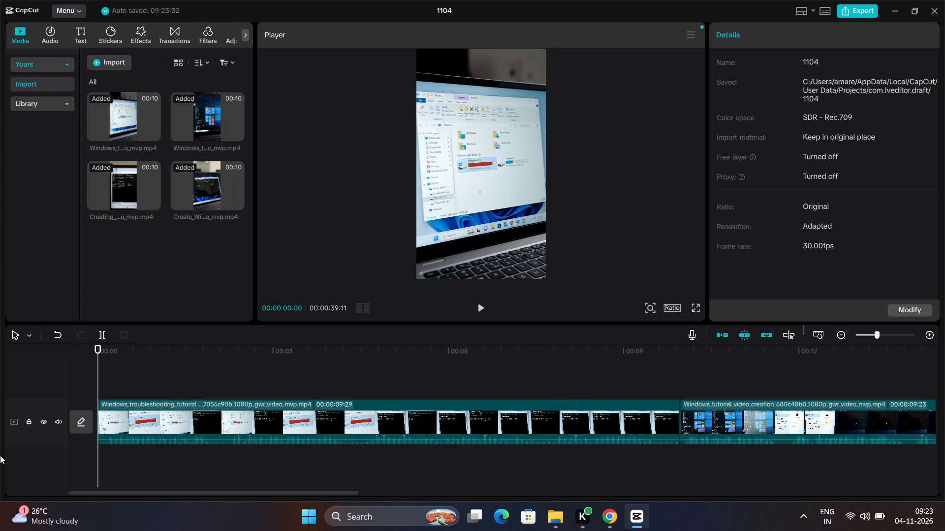
key(space)
key(space)
key(space)
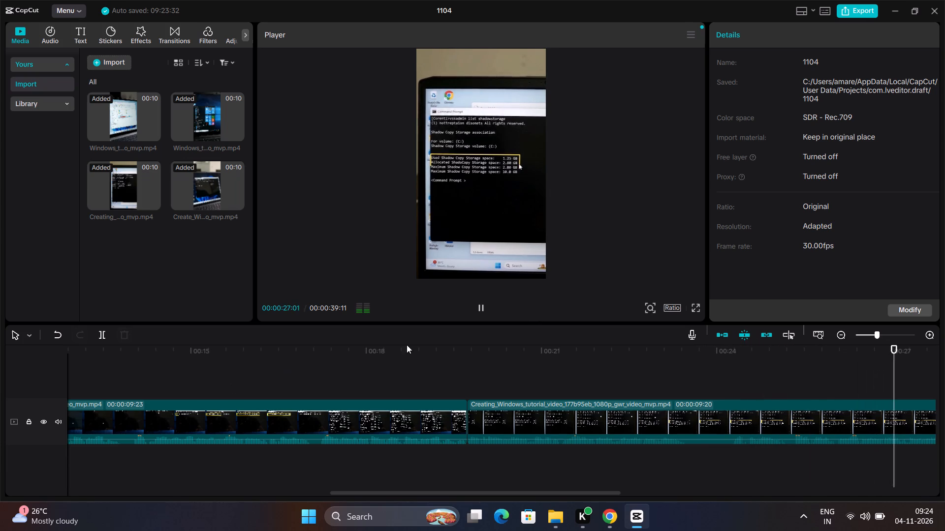
click(839, 337)
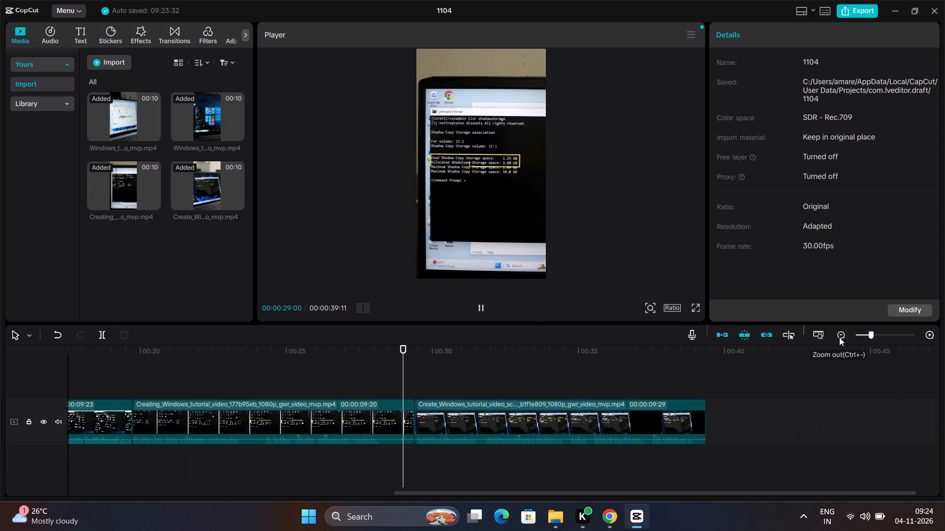
key(space)
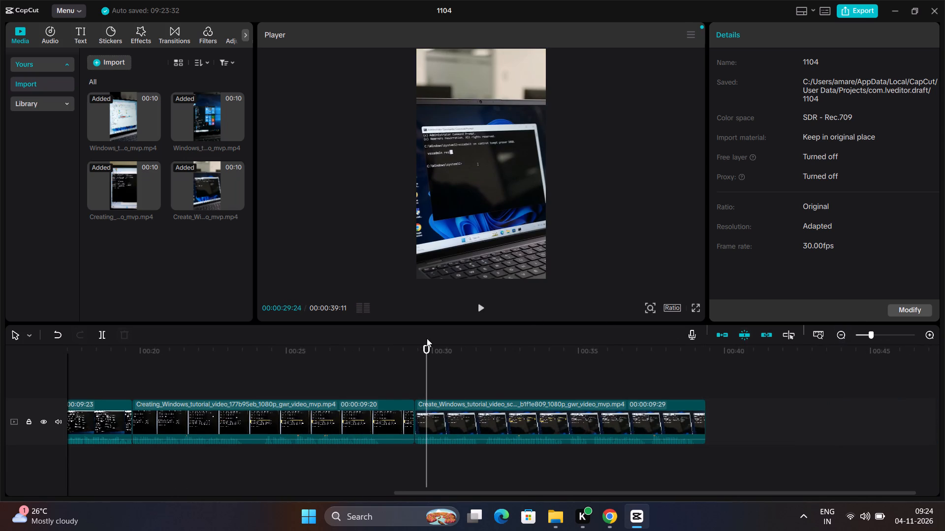
Split the Creating_Windows_tutorial_video_177b95eb clip at 00:00:28:08 and delete the piece between the cut and the fourth clip.
drag(429, 349, 347, 361)
key(space)
key(space)
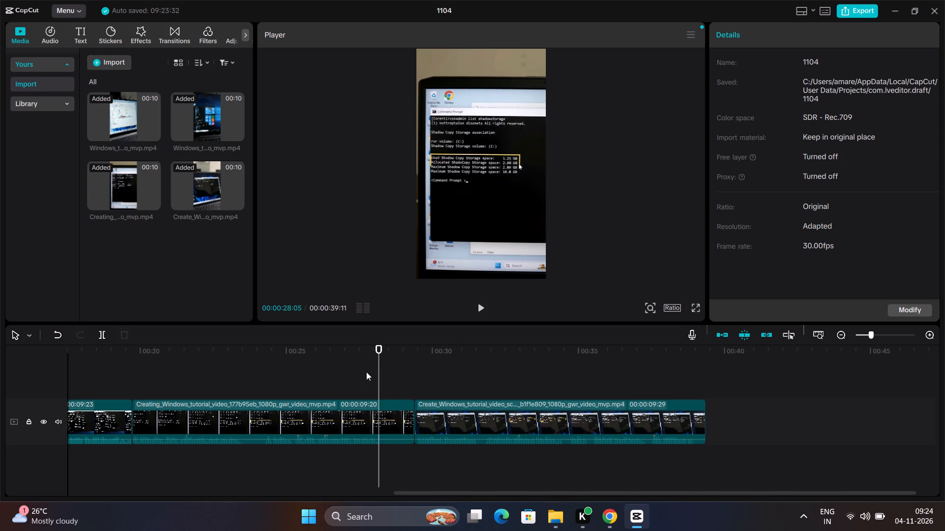
drag(377, 376, 381, 383)
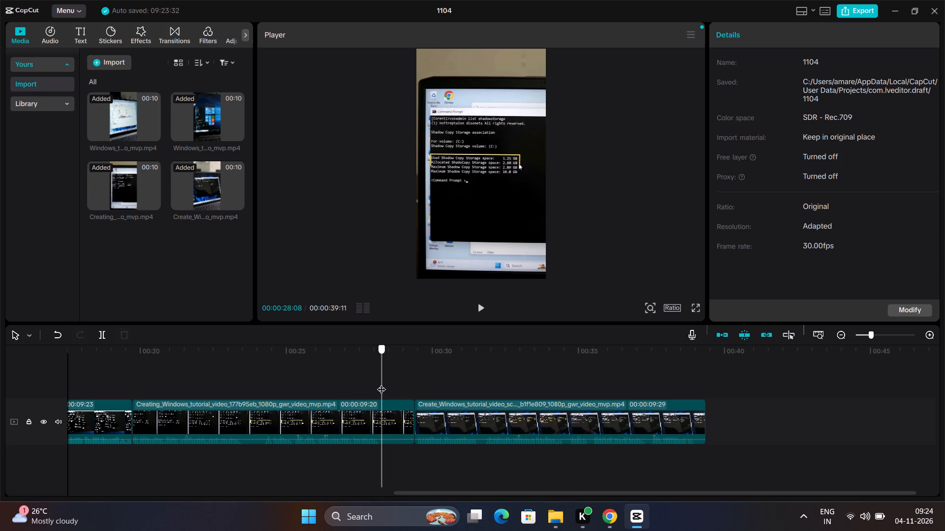
drag(381, 383, 382, 383)
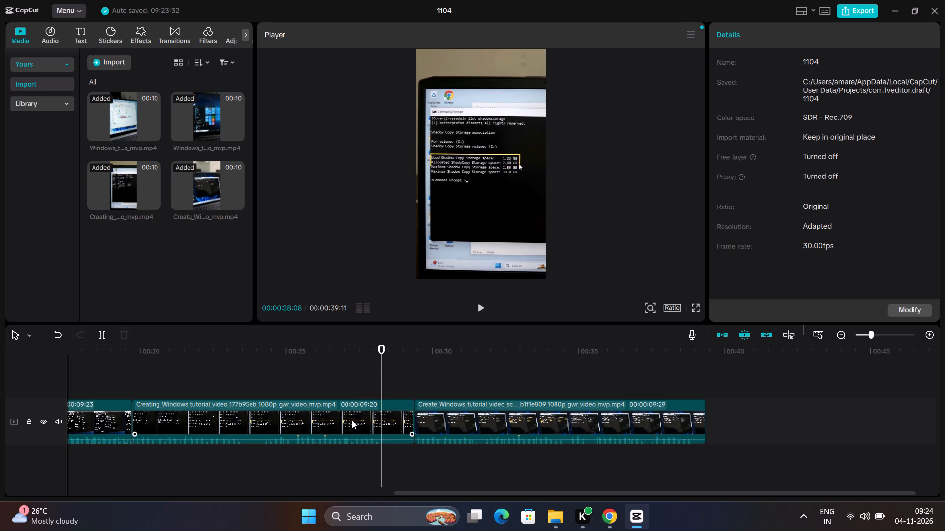
click(346, 425)
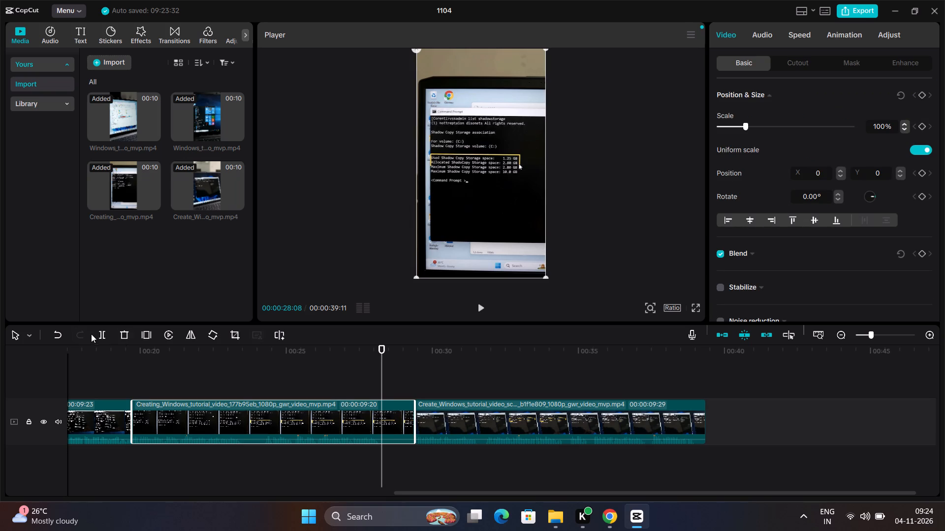
click(99, 335)
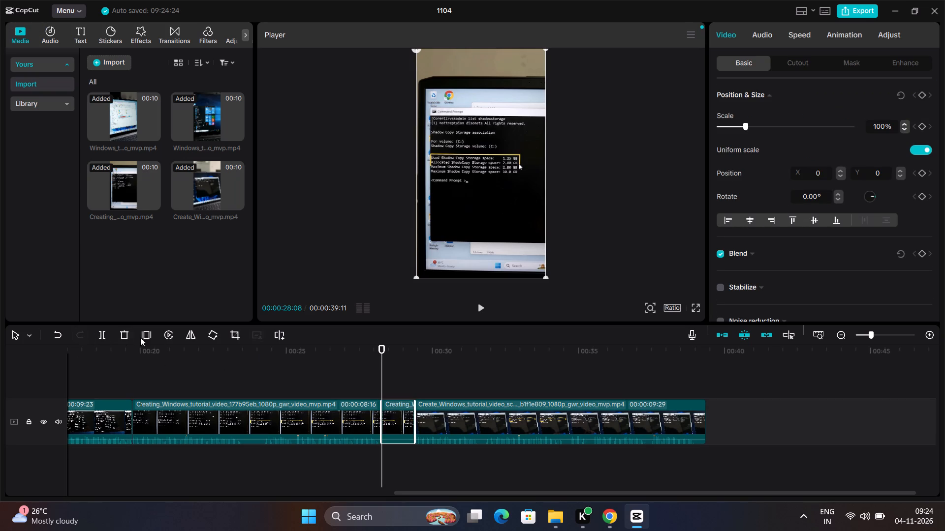
click(126, 331)
Play from the new cut to the end of the fourth clip, and briefly play the sequence's opening.
key(space)
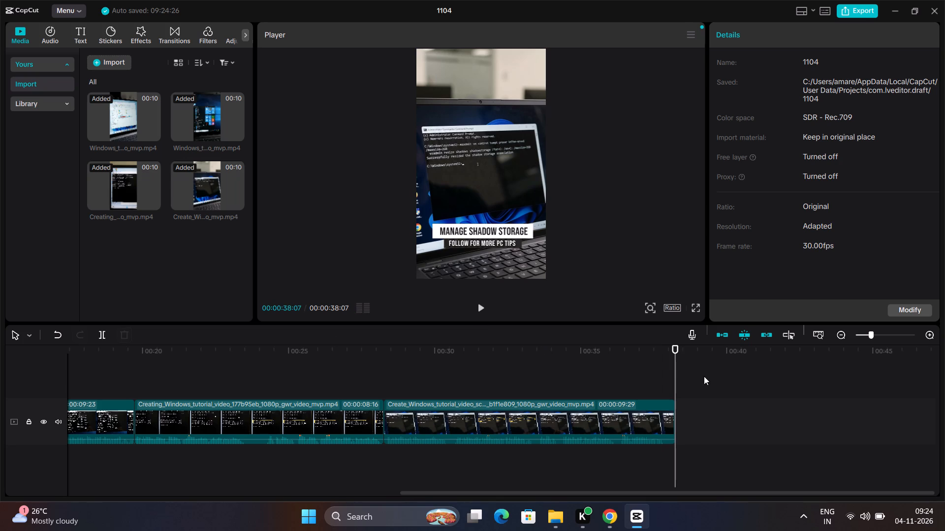
drag(677, 354, 109, 392)
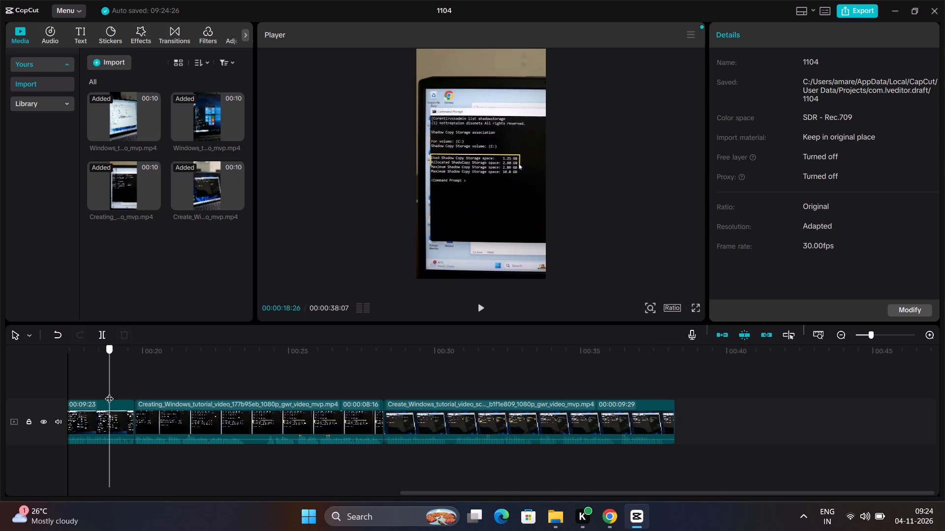
drag(109, 392, 0, 420)
key(space)
key(space)
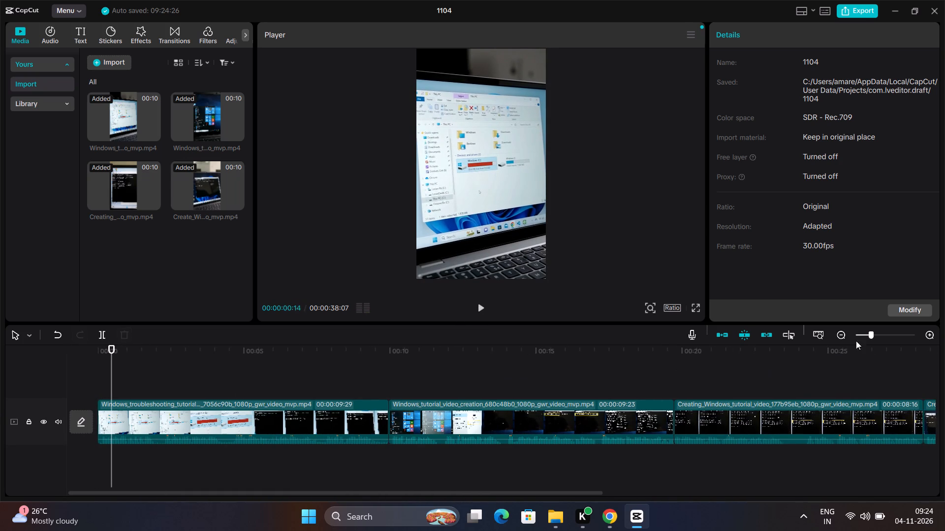
Select all four clips on the timeline and set their playback speed to 1.10x.
click(844, 336)
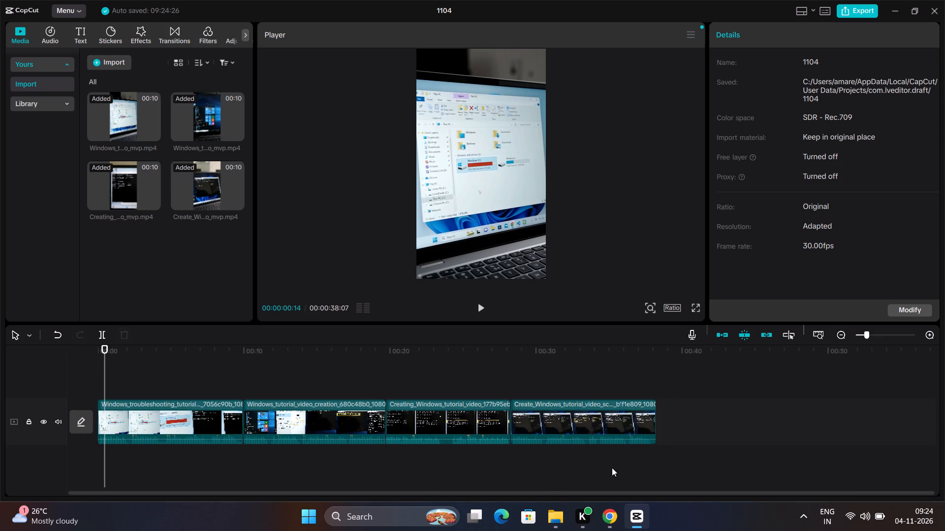
drag(656, 461, 187, 438)
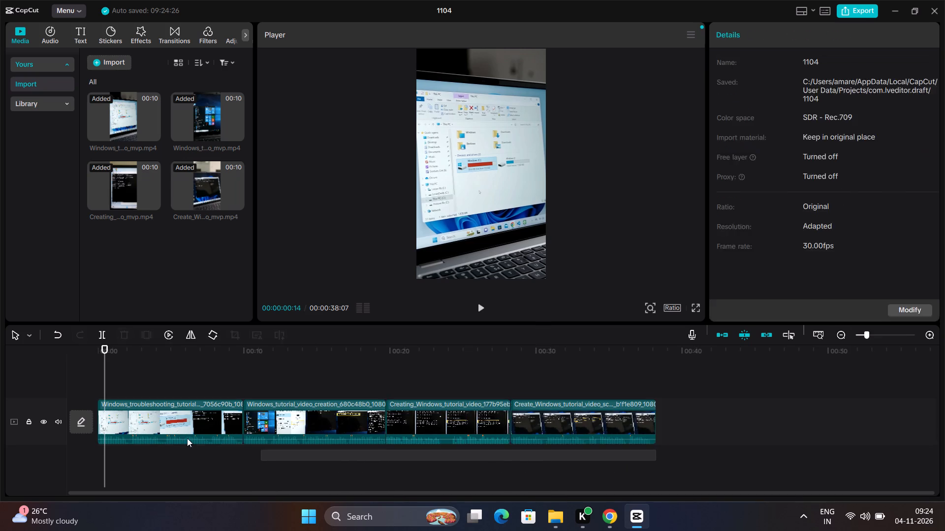
drag(187, 438, 149, 422)
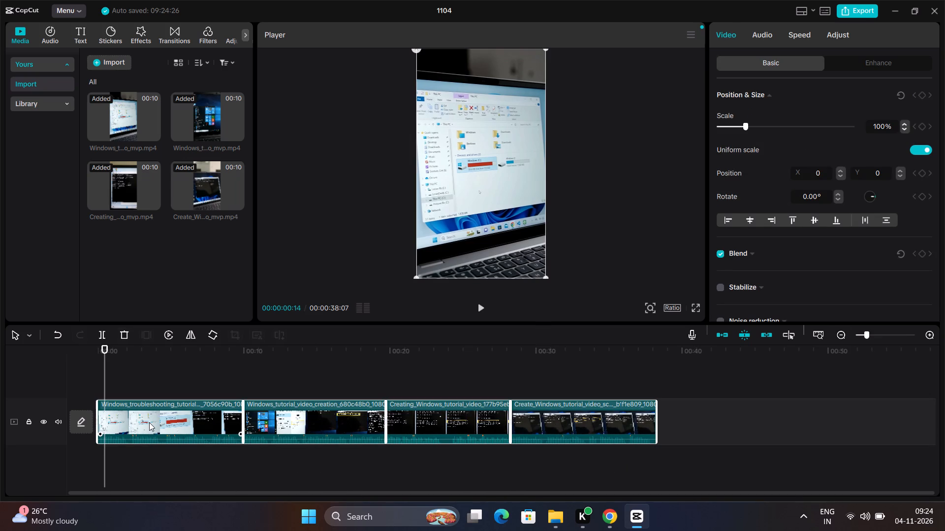
click(798, 38)
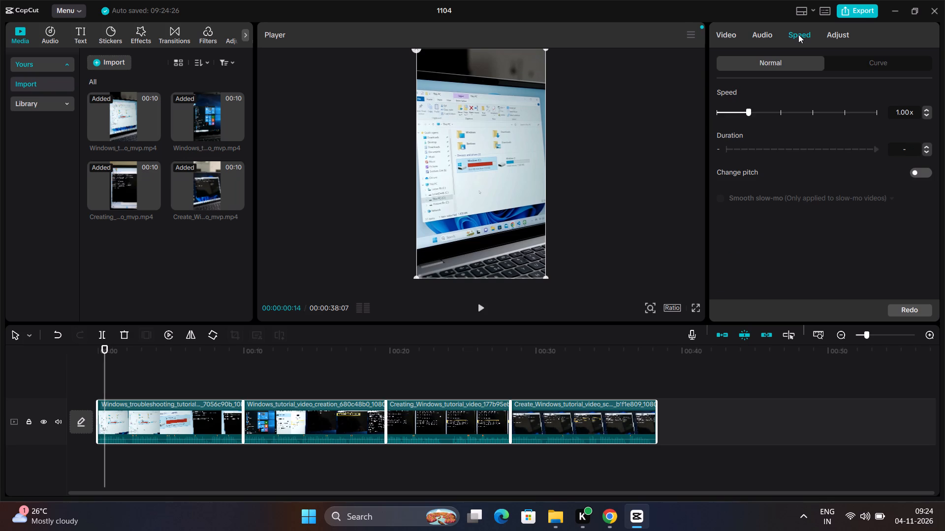
click(926, 110)
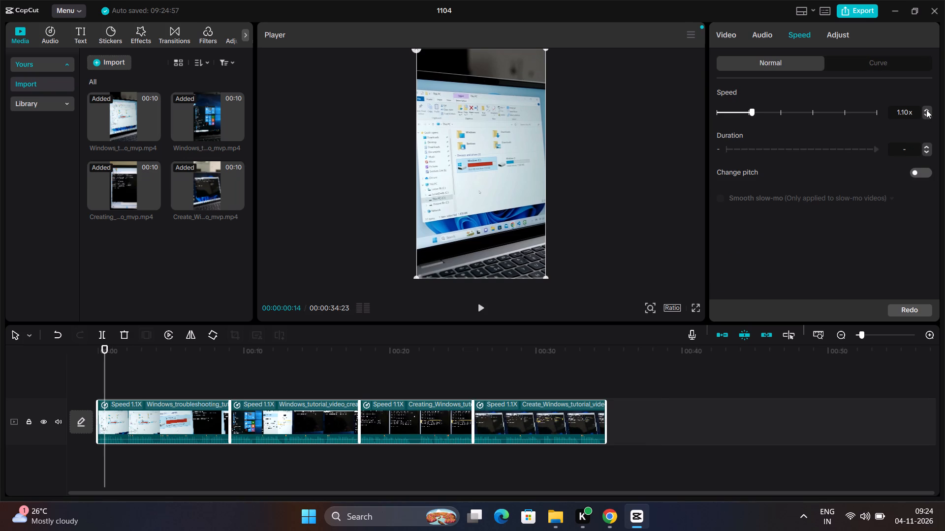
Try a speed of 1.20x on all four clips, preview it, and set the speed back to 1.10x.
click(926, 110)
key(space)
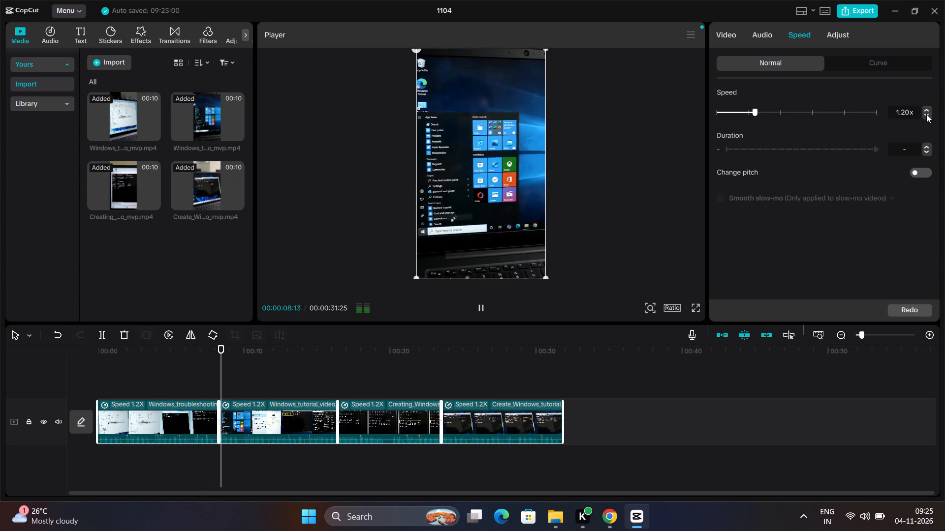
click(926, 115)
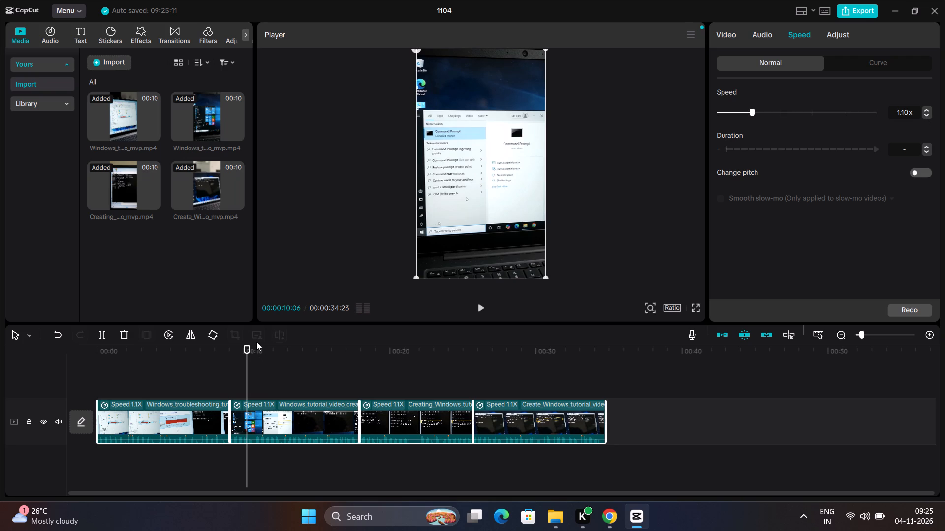
Play the sped-up sequence from the beginning to check the pace of the first clips.
drag(247, 349, 75, 389)
key(space)
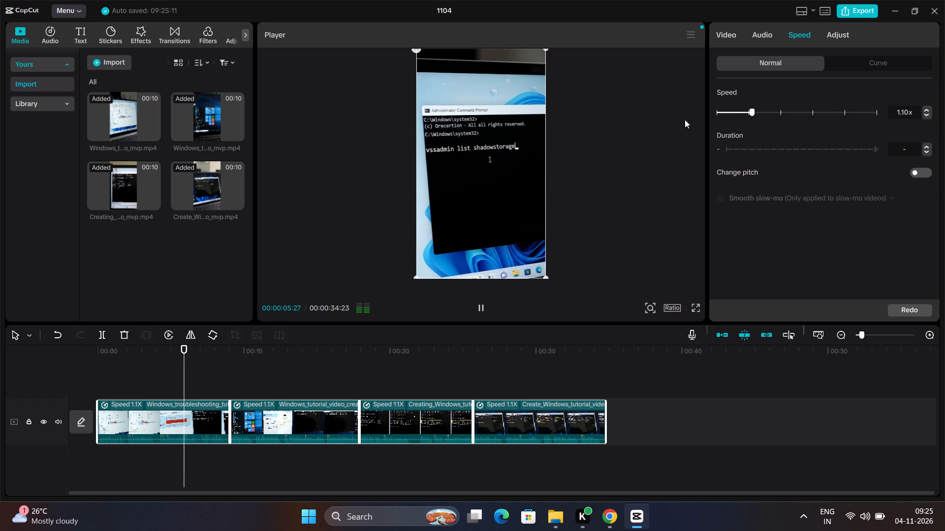
Turn on loudness normalization for all four selected clips.
click(762, 33)
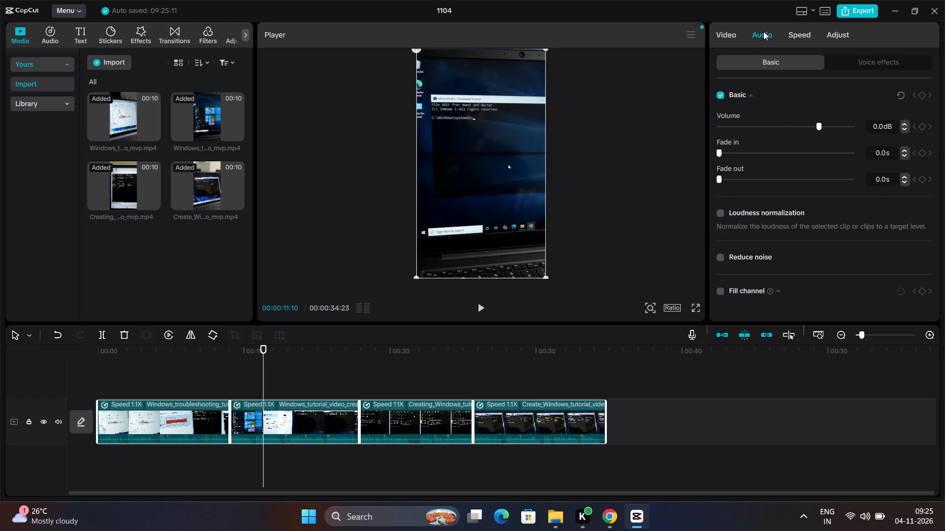
click(720, 212)
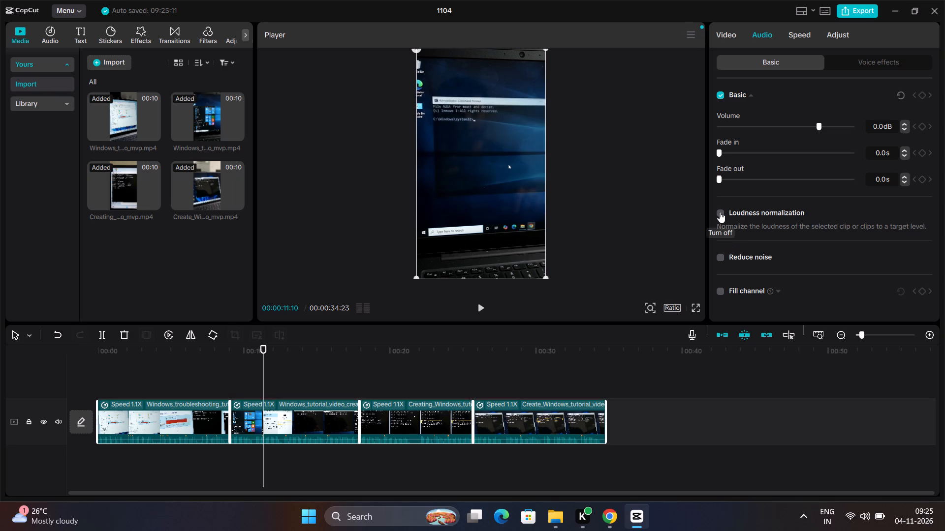
Play the rest of the sequence from 00:00:11:10 to its end and return the playhead to the start.
key(space)
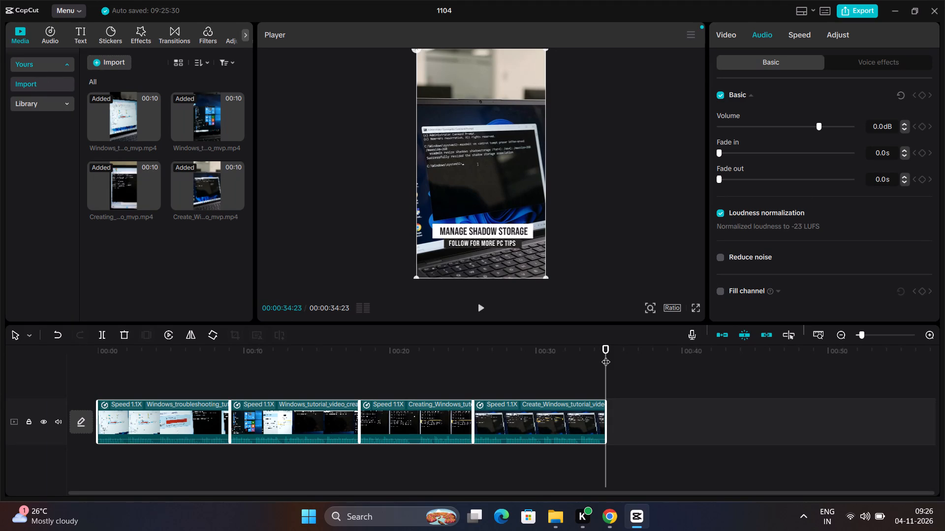
drag(605, 355, 85, 442)
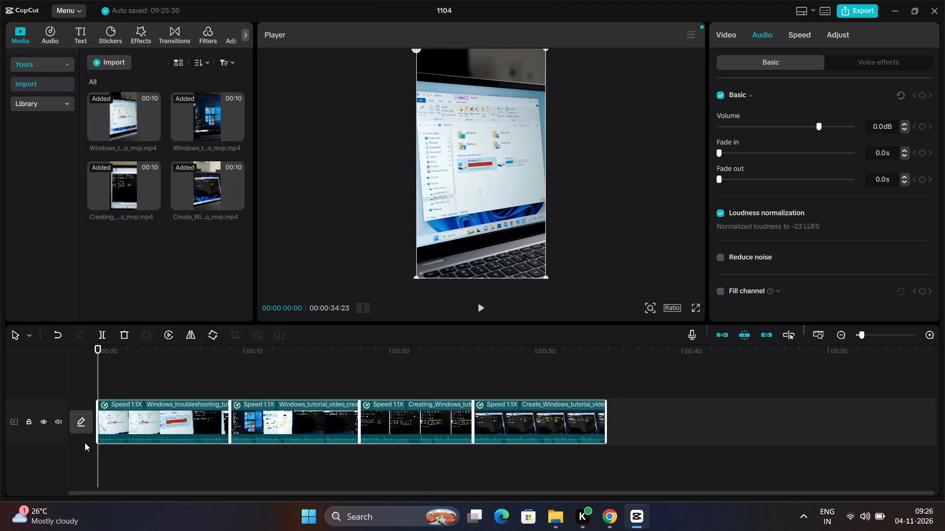
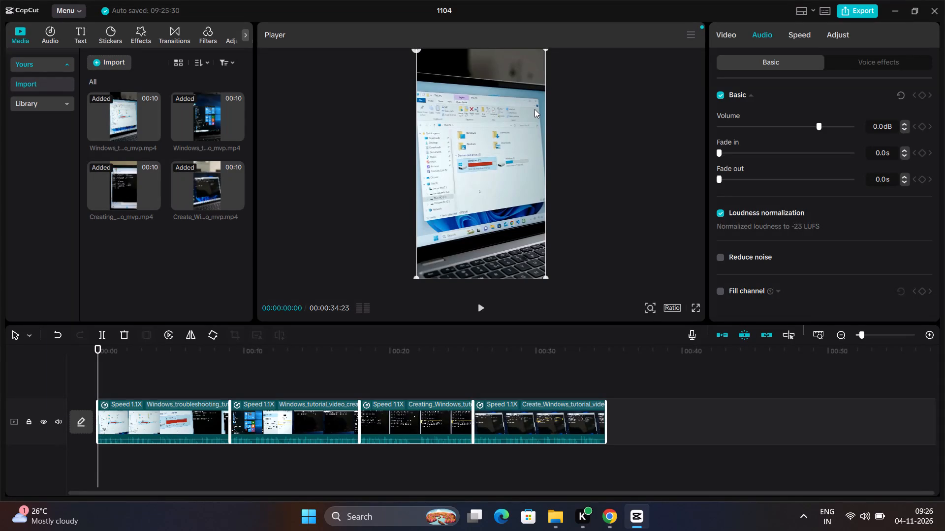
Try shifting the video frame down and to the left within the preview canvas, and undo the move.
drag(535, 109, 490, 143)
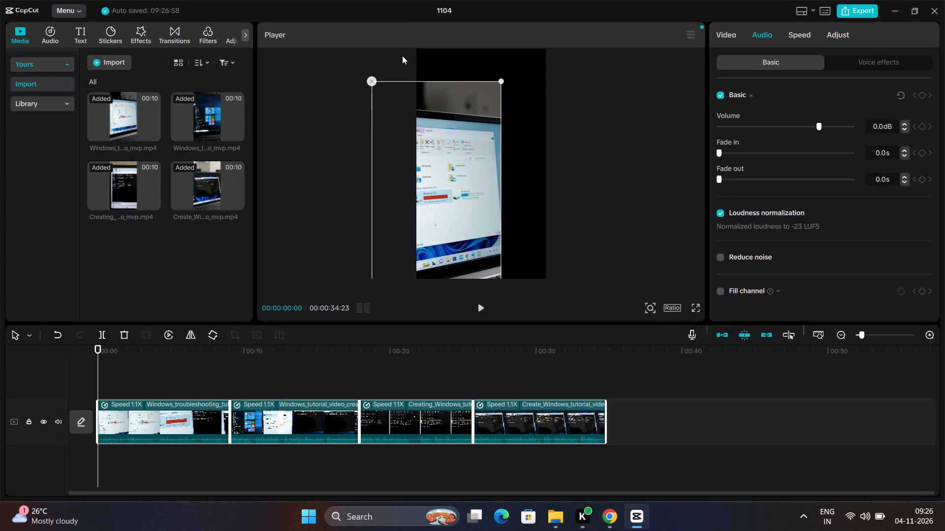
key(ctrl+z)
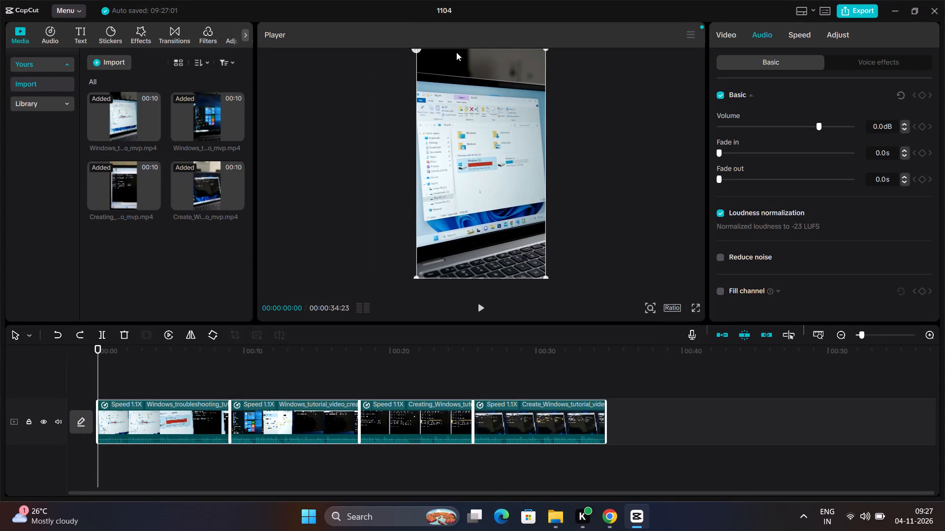
Set the project's aspect ratio to 9:16.
click(672, 306)
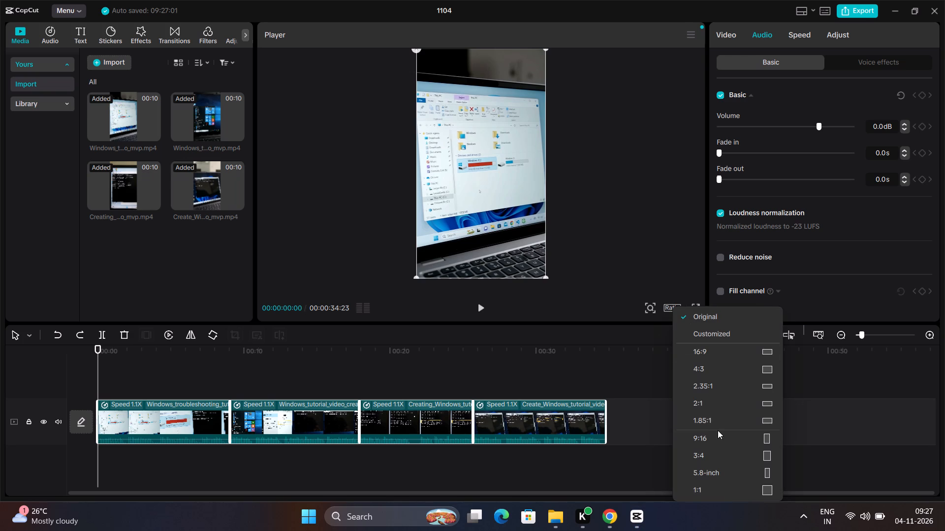
click(708, 439)
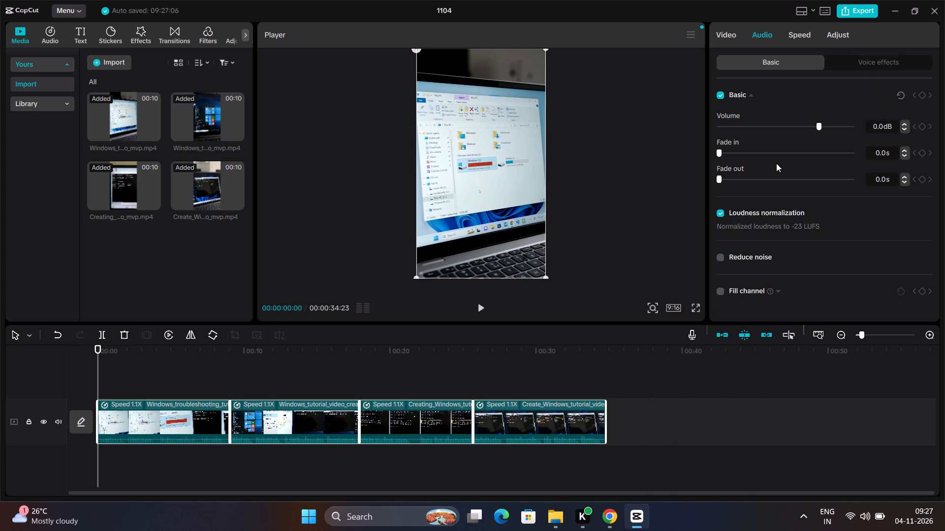
Export the video as G:/1104.mp4 in 4K at 30fps with the H.264 codec and recommended bit rate.
click(855, 9)
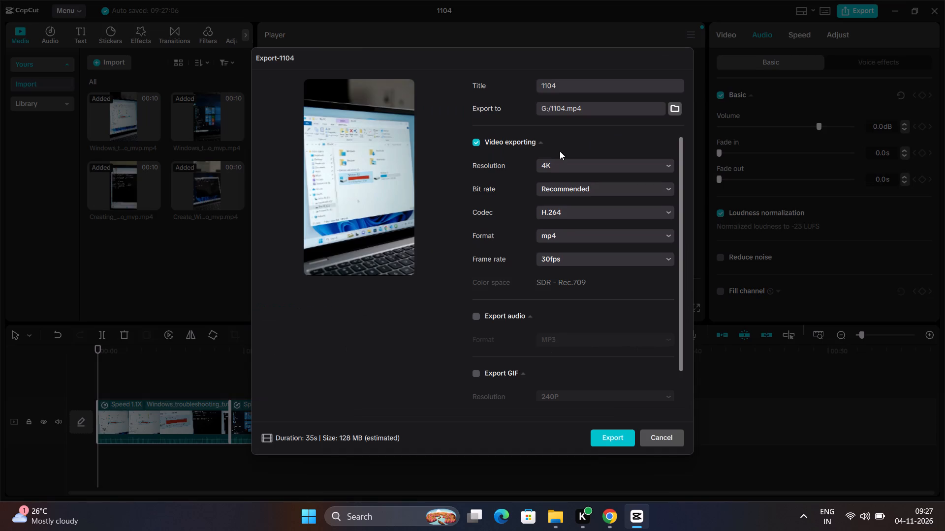
click(620, 438)
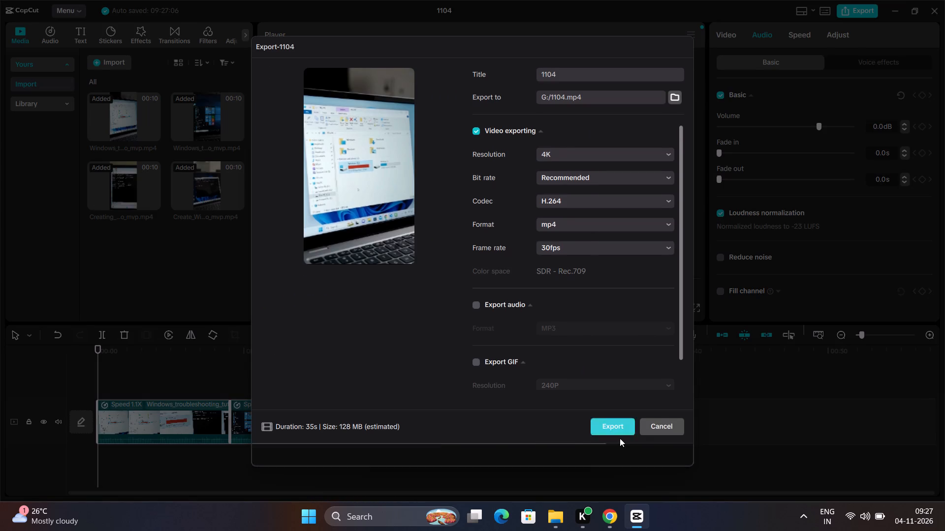
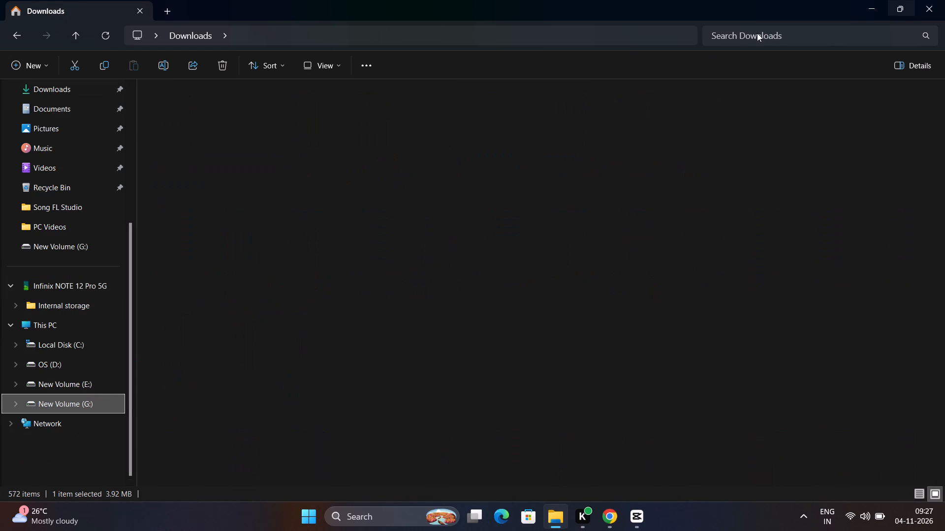
Search the New Volume (G:) drive in File Explorer for 1104.
drag(774, 26, 773, 31)
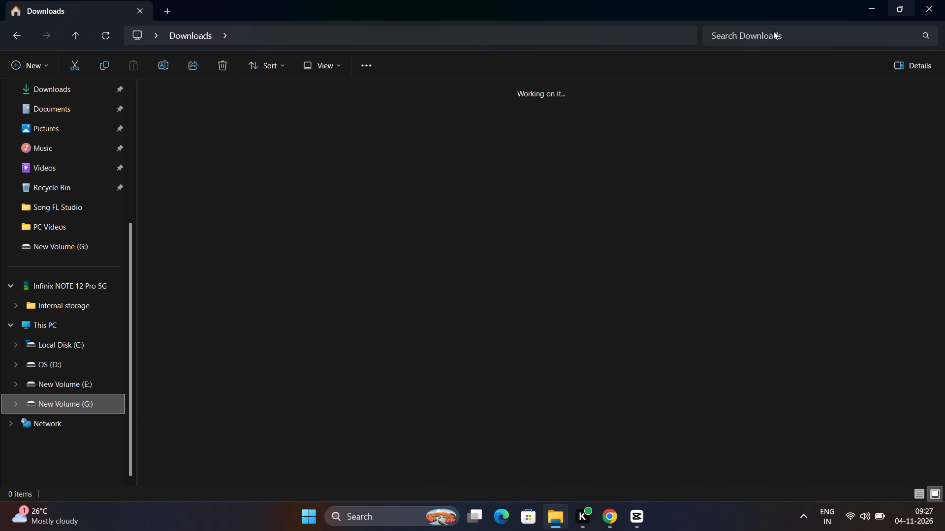
drag(773, 31, 763, 44)
click(763, 44)
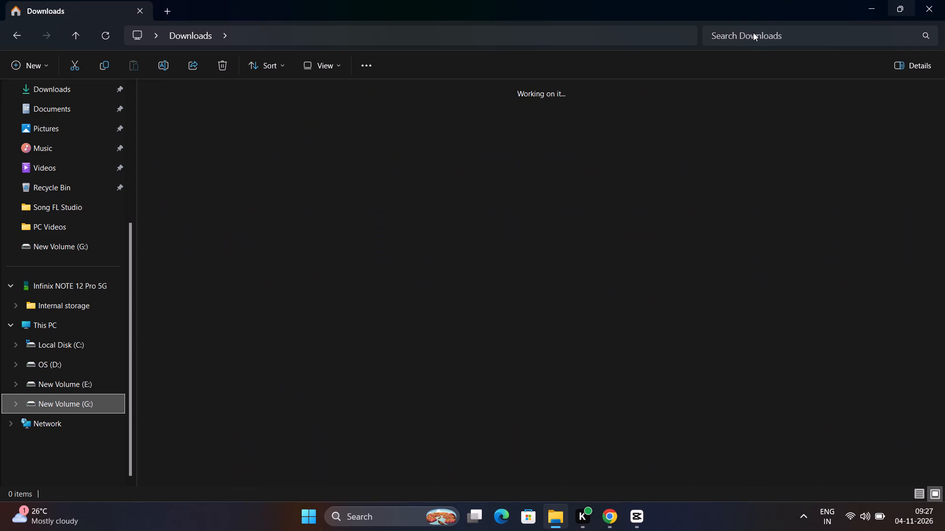
click(754, 32)
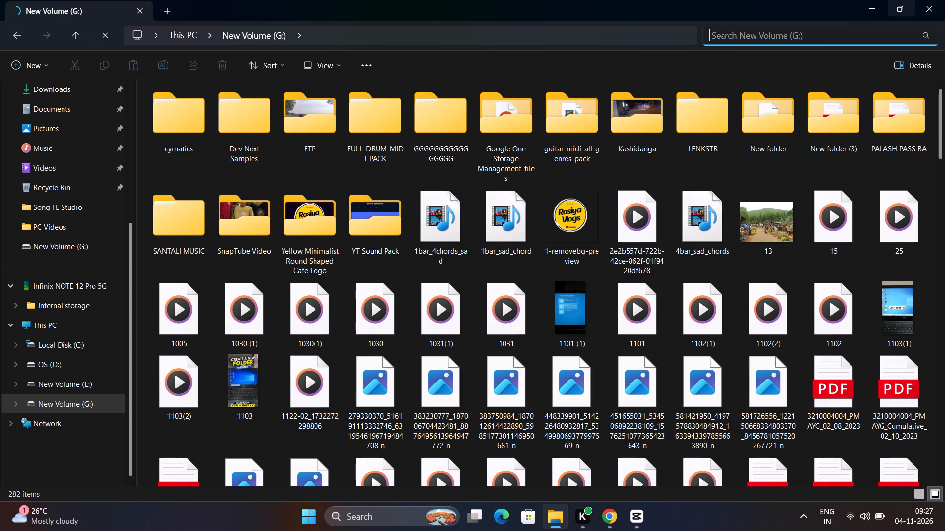
text(11)
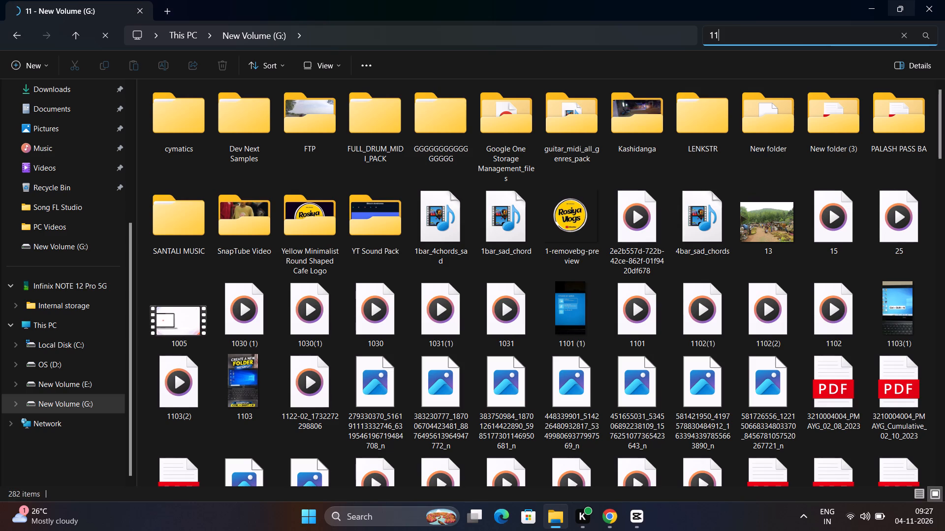
text(04)
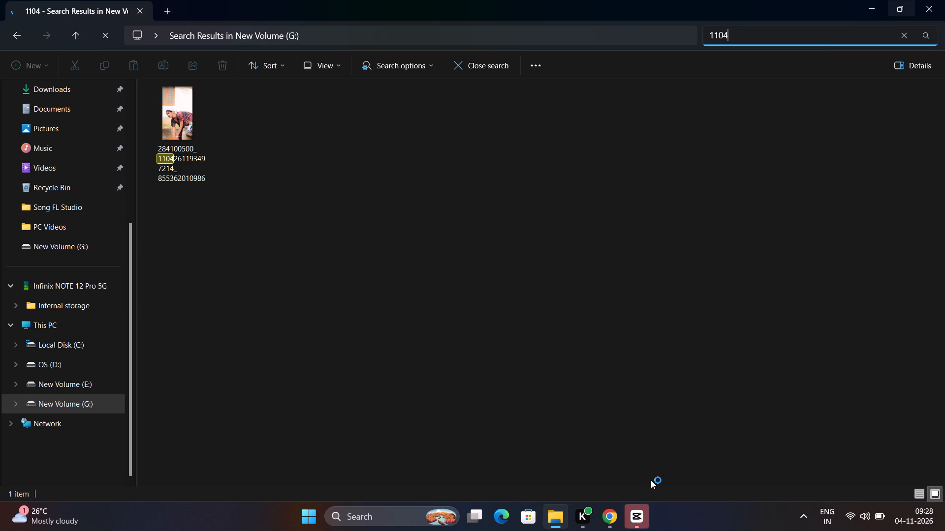
Return to CapCut, open the export's folder, and check the exported 1104 video by playing it in Media Player and pausing it.
click(632, 517)
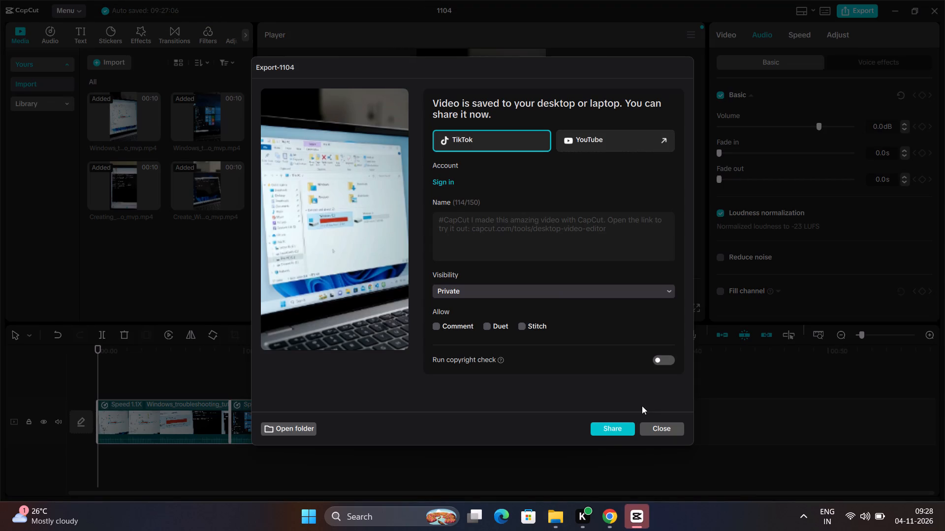
click(302, 428)
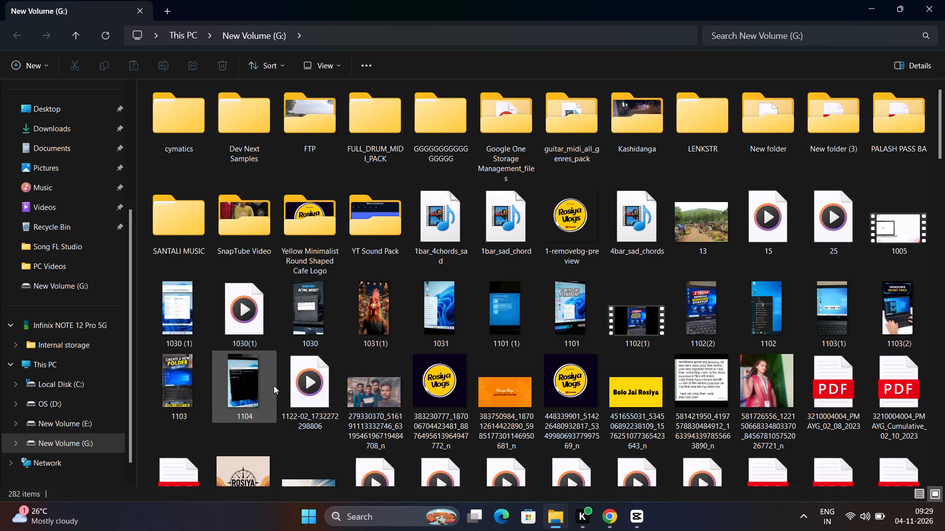
double_click(267, 384)
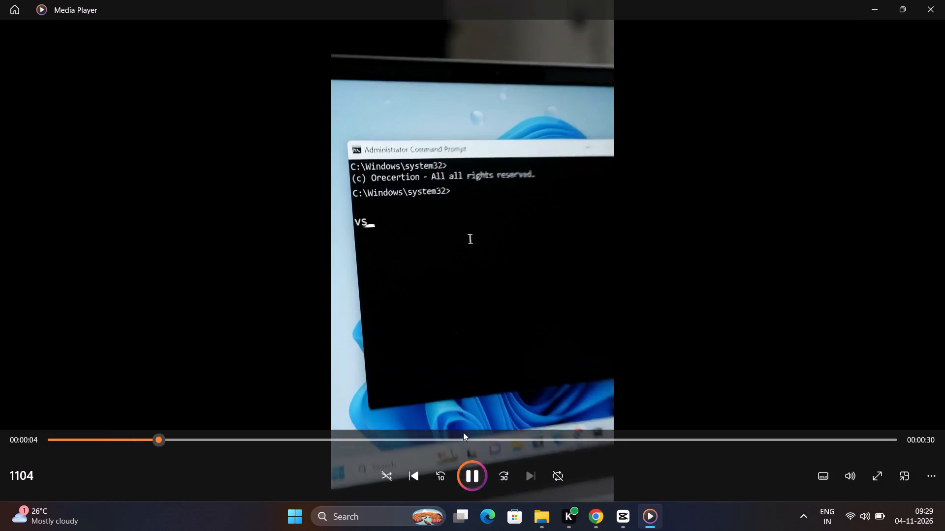
click(476, 485)
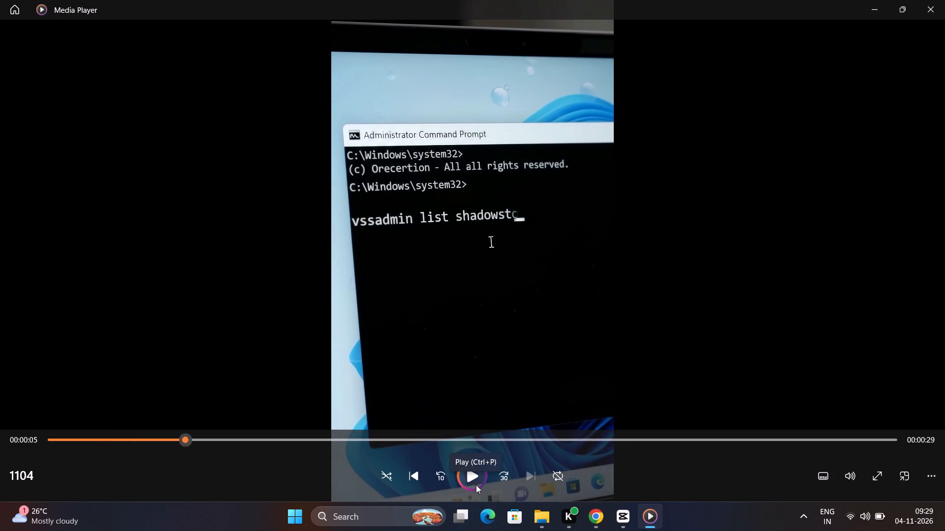
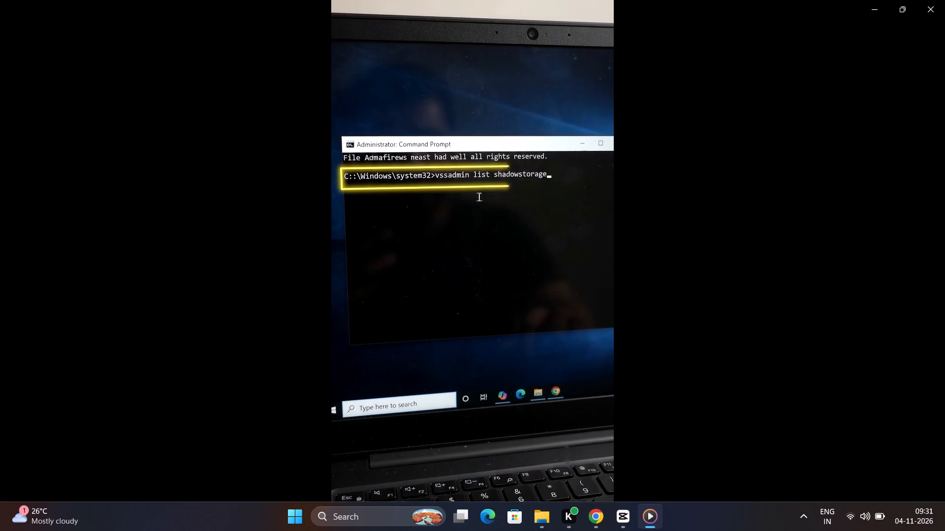
Review the rest of the exported 1104 video, pausing at the Command Prompt shots, then replay its opening up to the vssadmin list shadowstorage command.
key(space)
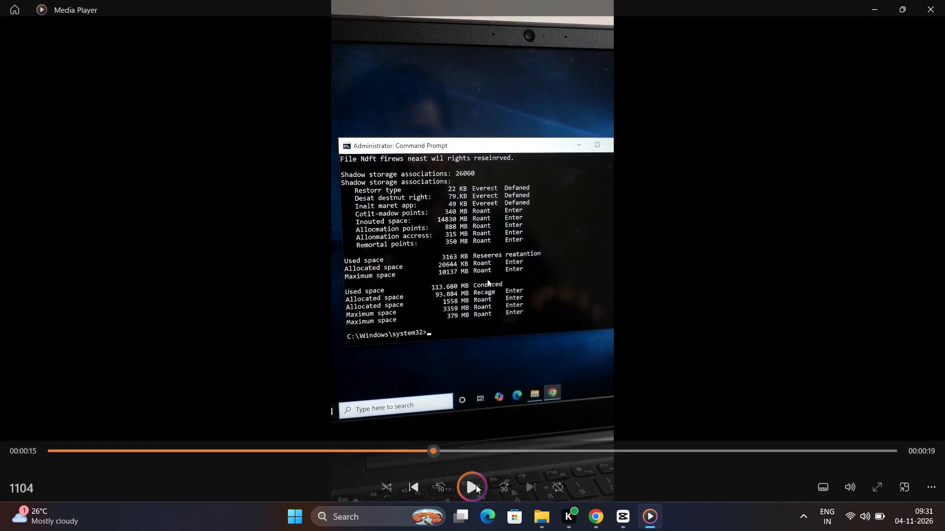
key(space)
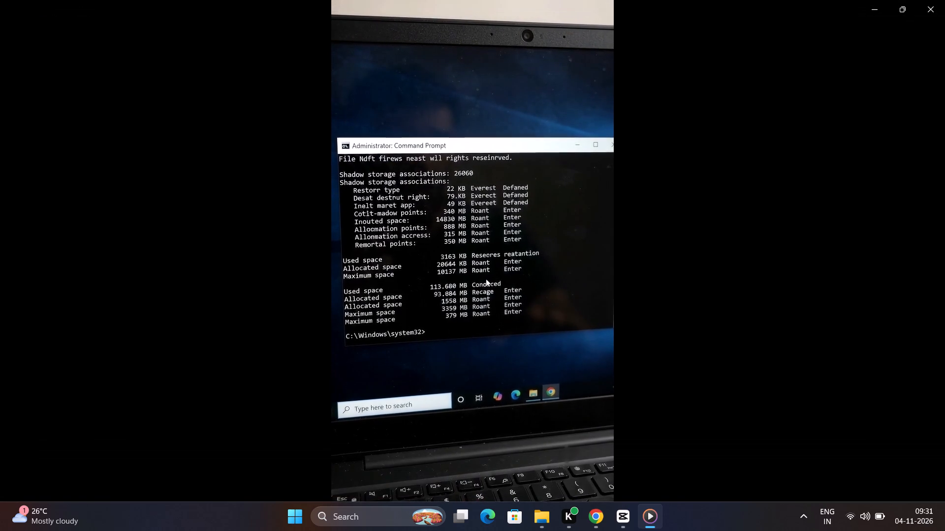
key(space)
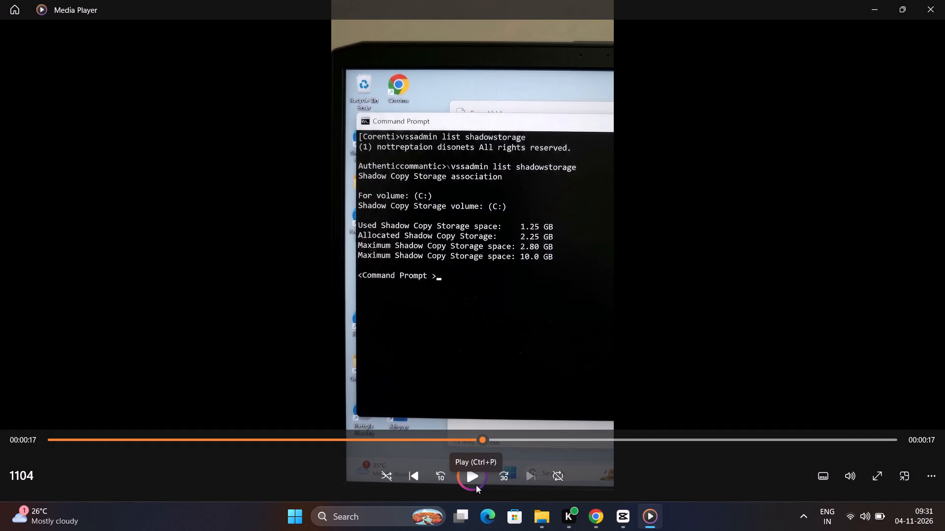
key(space)
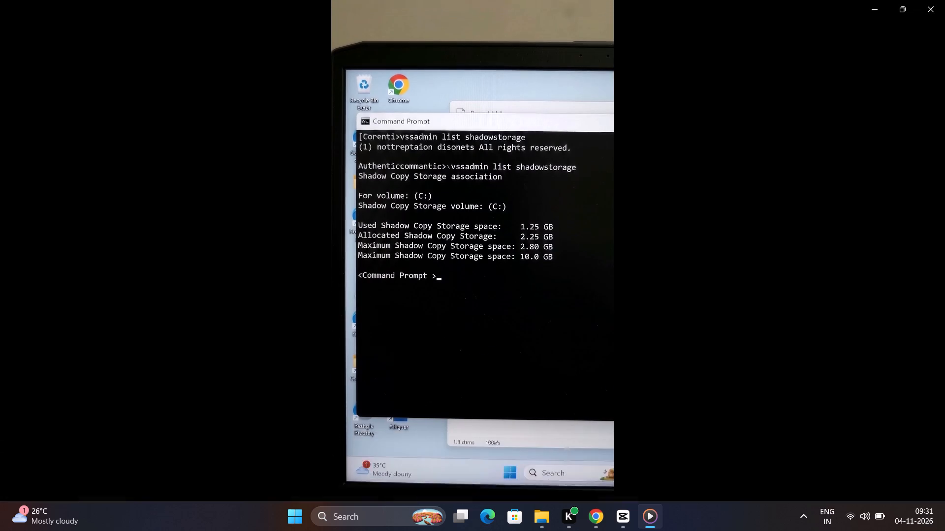
key(space)
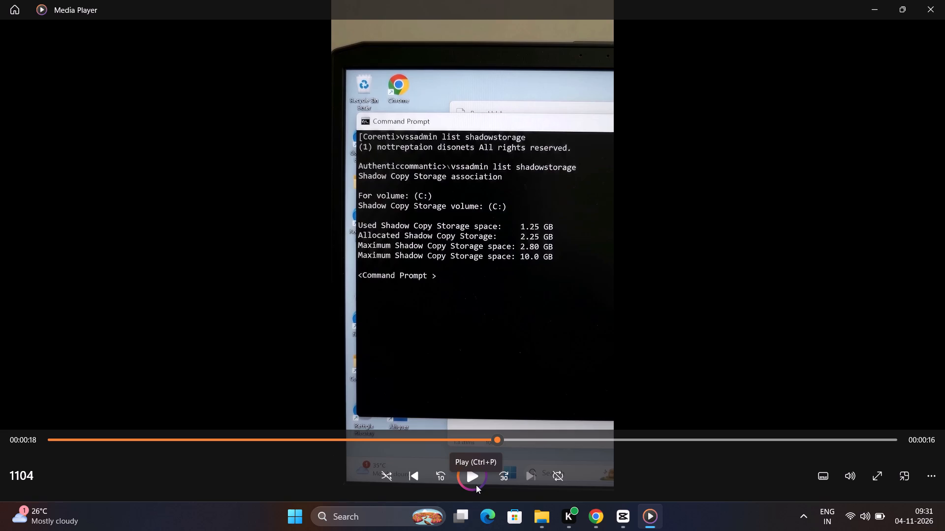
key(space)
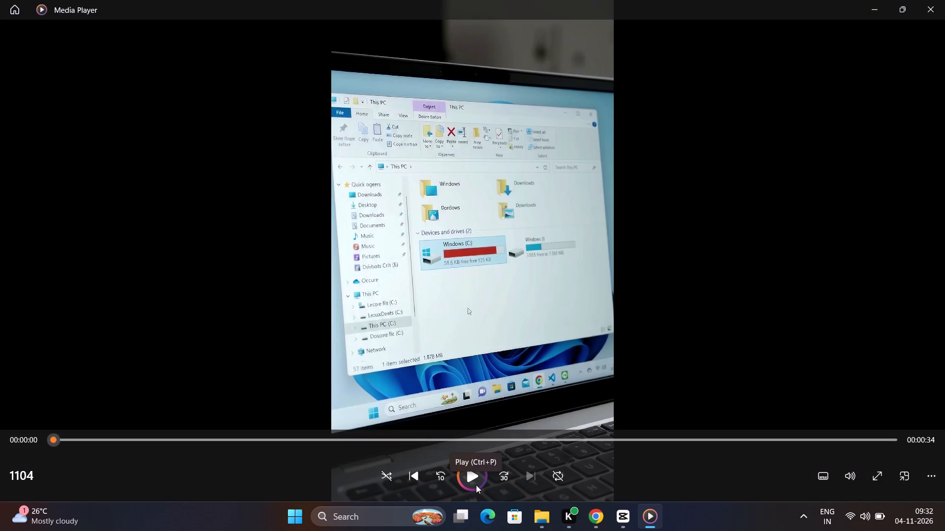
key(space)
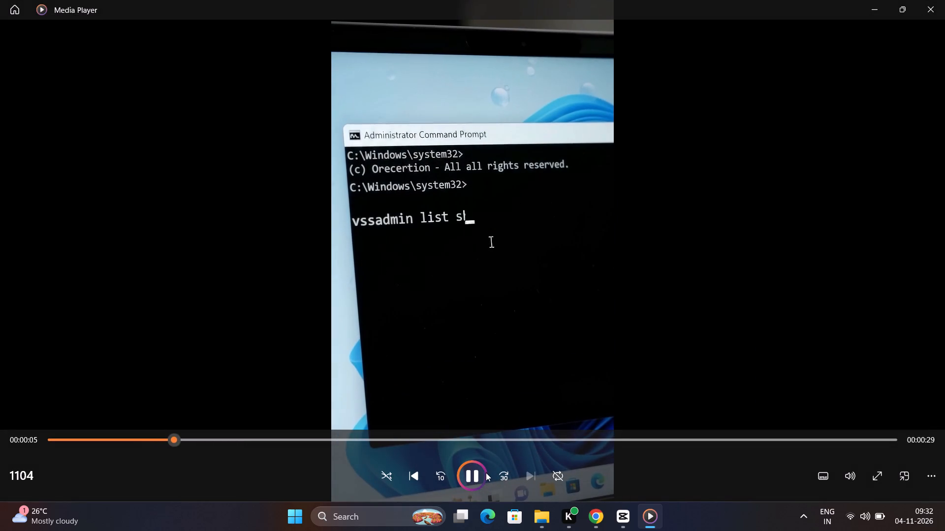
click(482, 473)
Search Windows for "com" and open Command Prompt from the results.
click(377, 513)
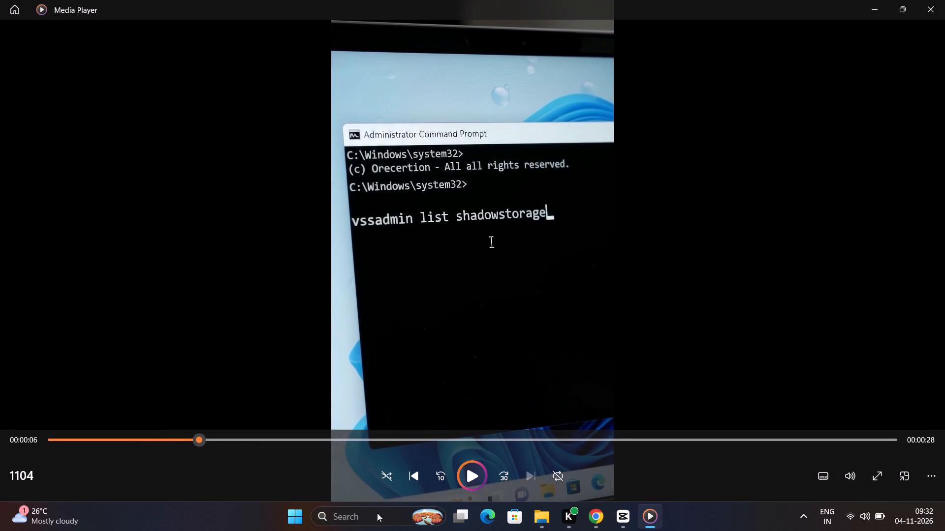
text(com)
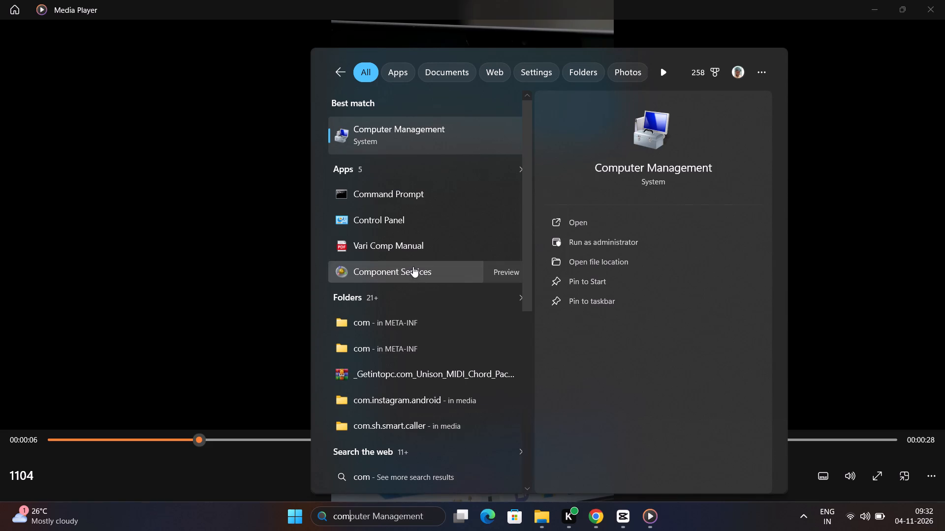
click(401, 187)
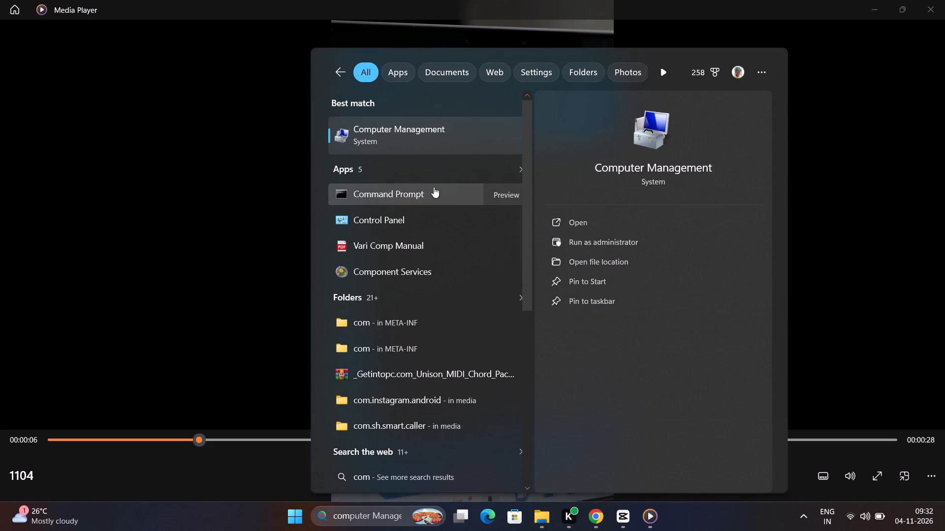